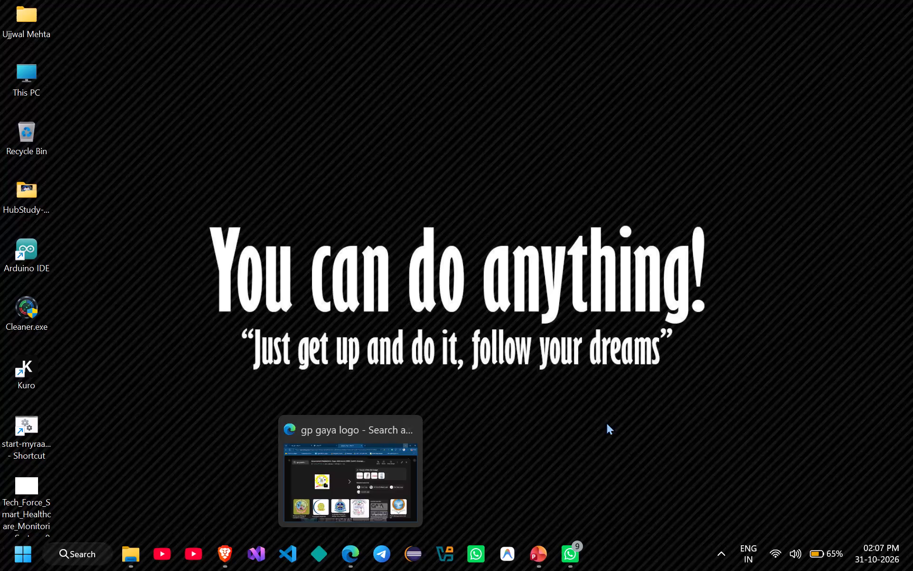
Search the computer for "phot" and launch Adobe Photoshop 7.0, leaving its workspace without an open file.
click(629, 386)
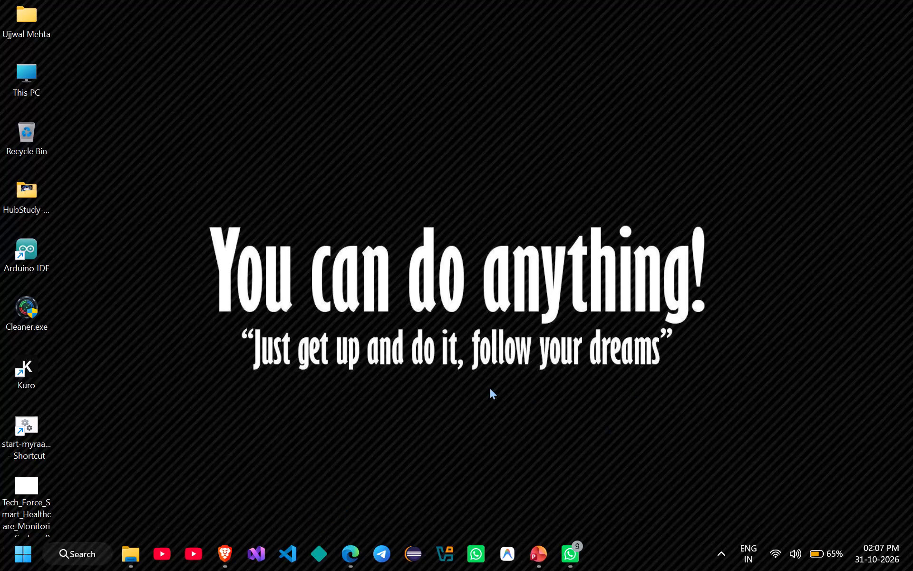
text(phot)
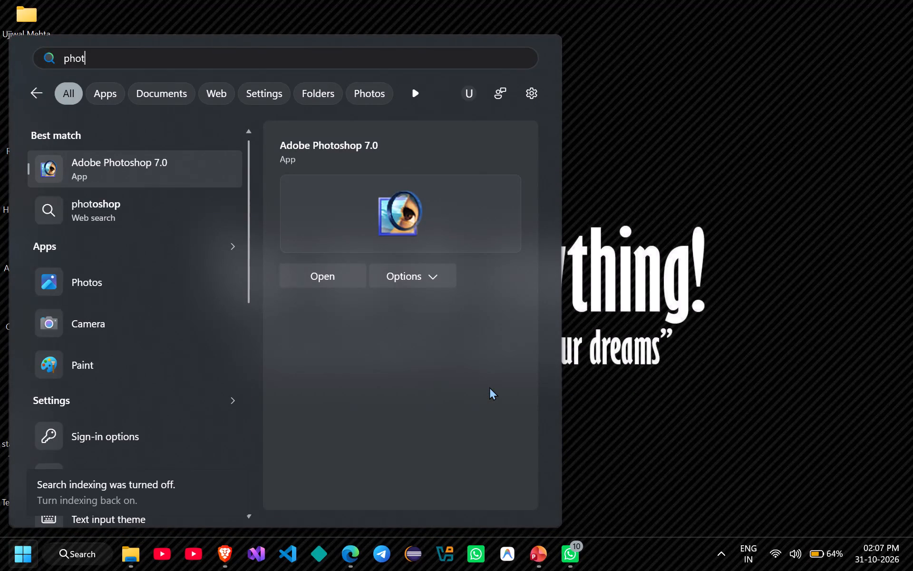
key(Return)
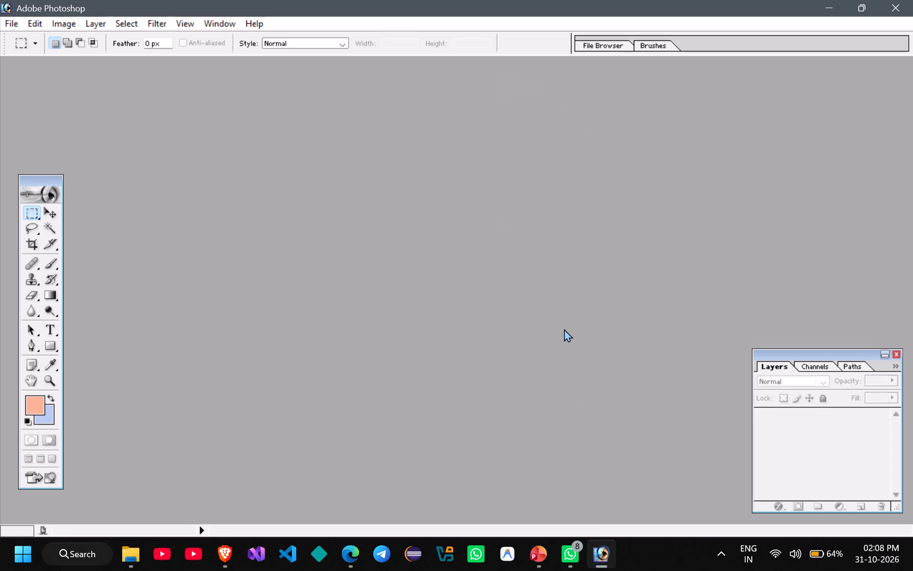
double_click(439, 245)
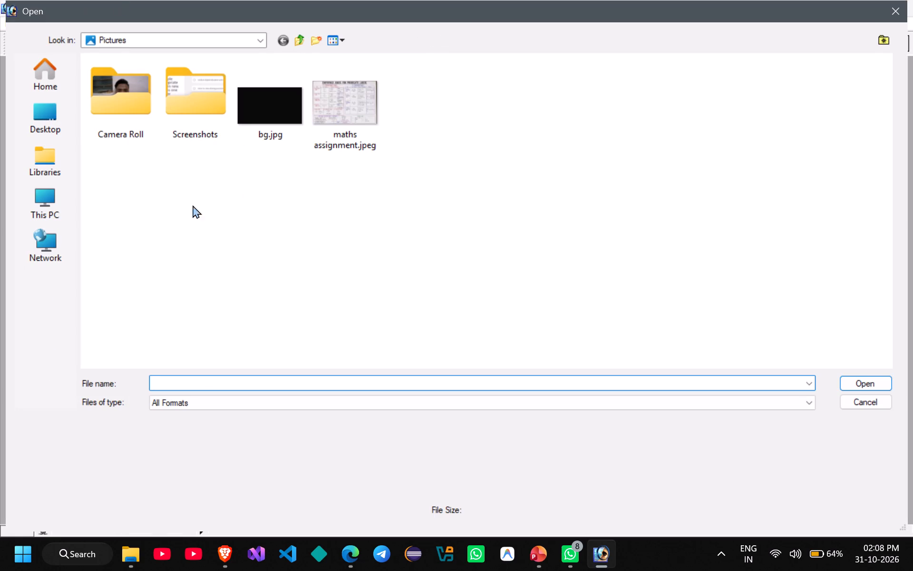
click(866, 405)
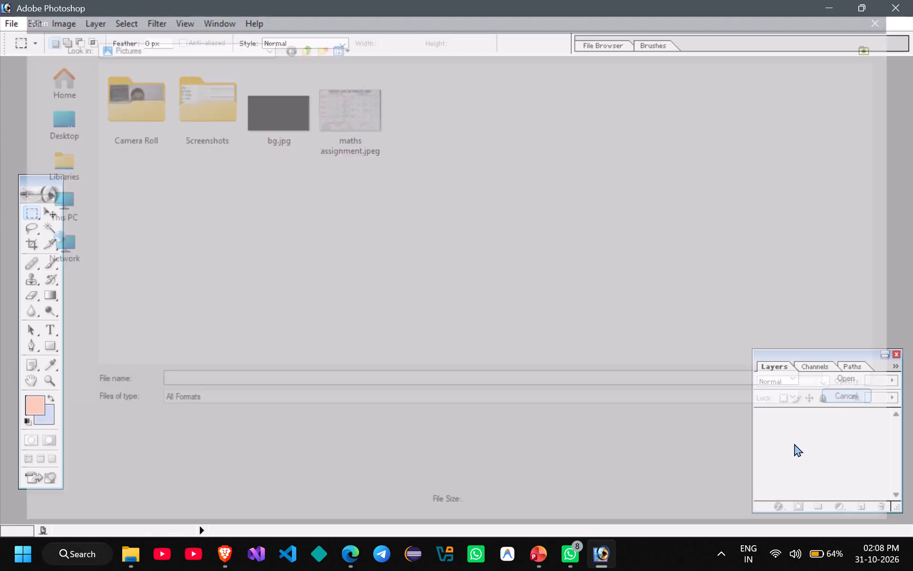
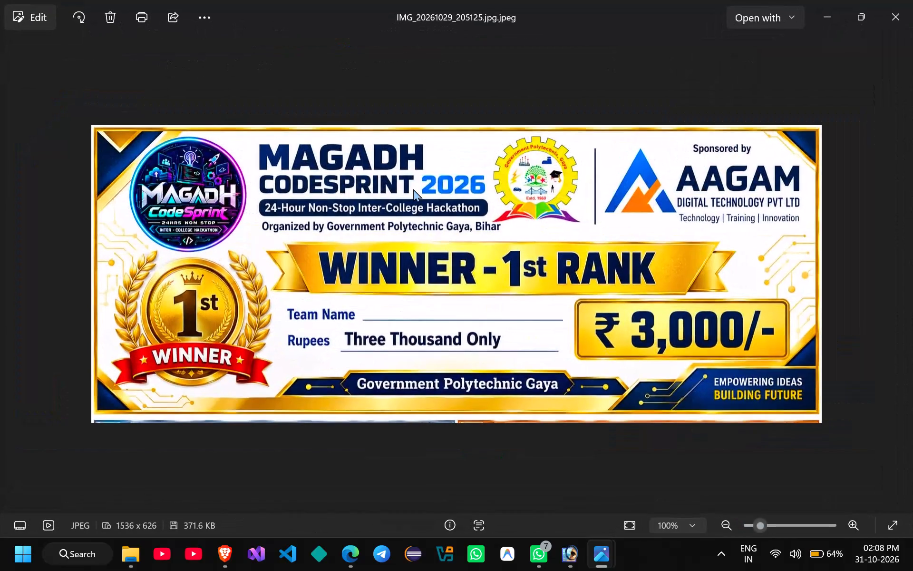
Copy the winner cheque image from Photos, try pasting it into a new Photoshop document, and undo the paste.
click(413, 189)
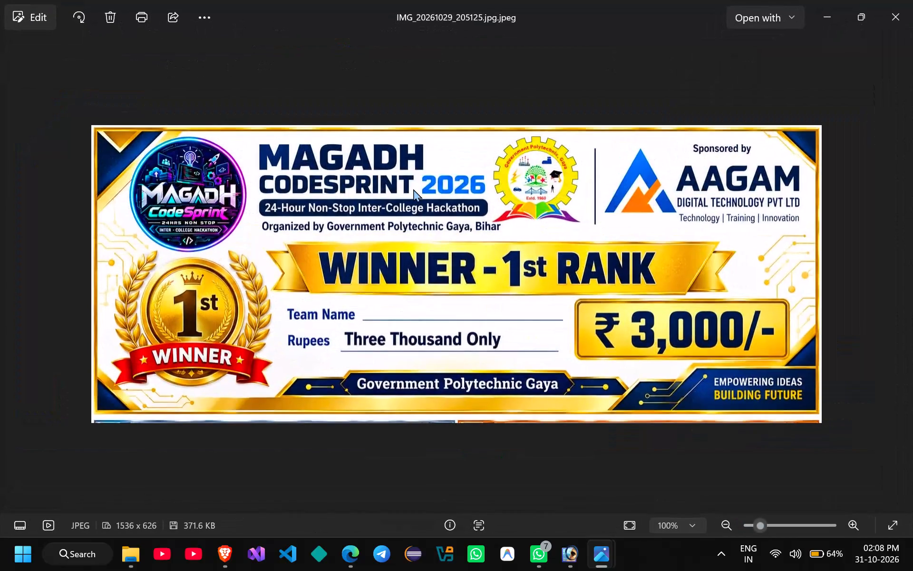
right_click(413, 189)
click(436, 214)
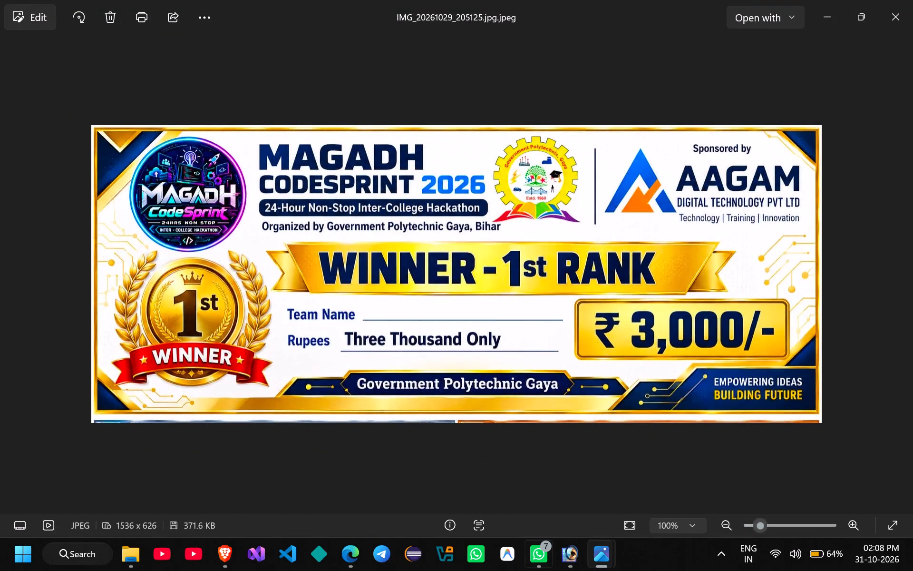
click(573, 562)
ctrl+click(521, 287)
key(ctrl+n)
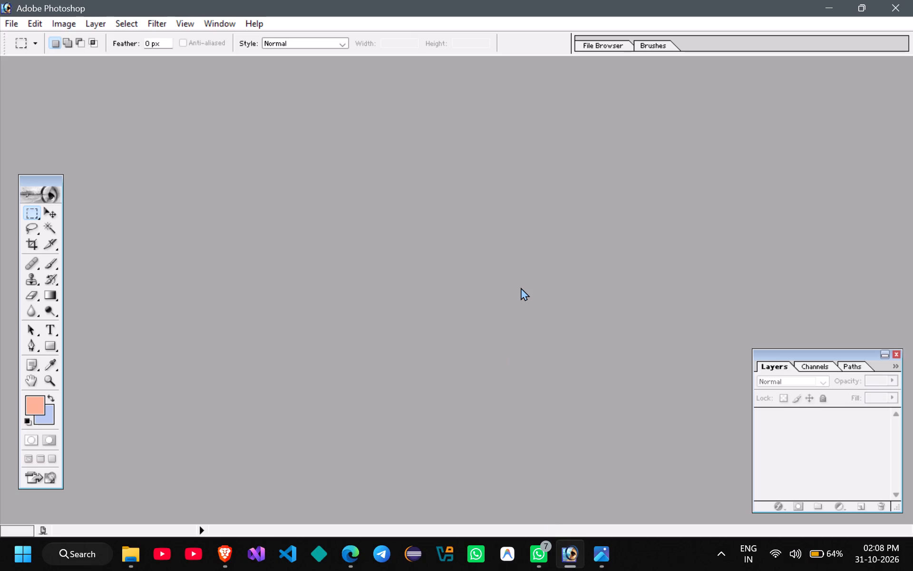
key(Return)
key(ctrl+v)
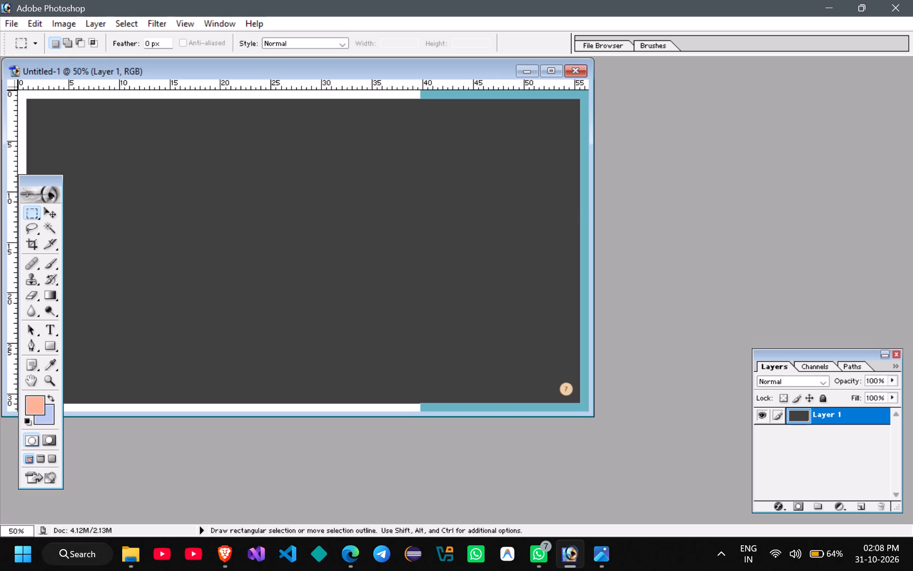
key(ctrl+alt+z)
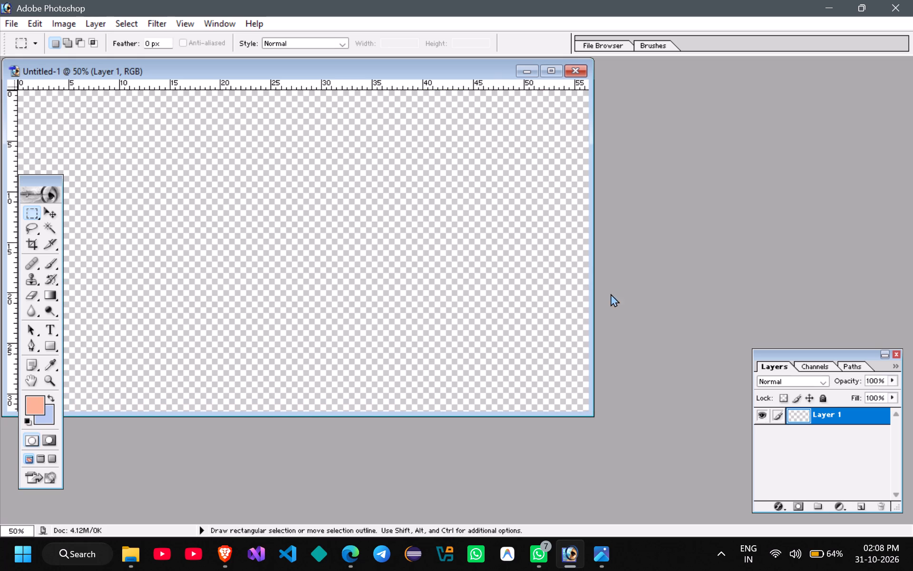
Copy the winner cheque image from the Photos window again and paste it into another new Photoshop document with the default size.
click(597, 556)
click(653, 491)
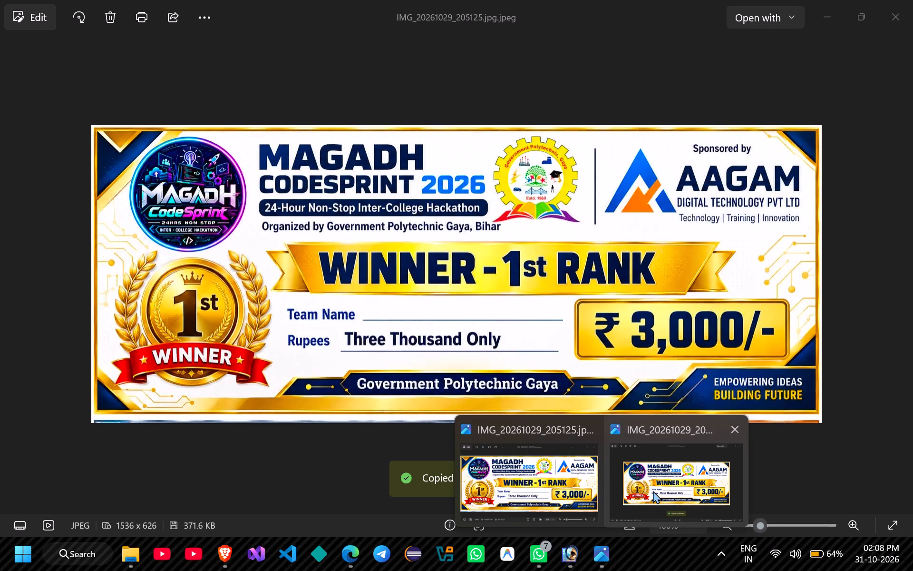
ctrl+right_click(476, 269)
click(502, 290)
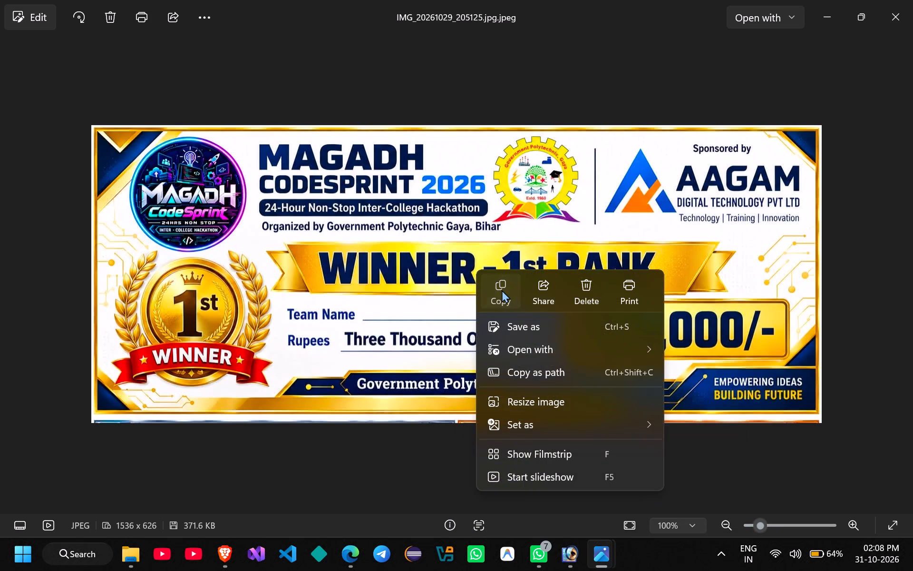
click(579, 566)
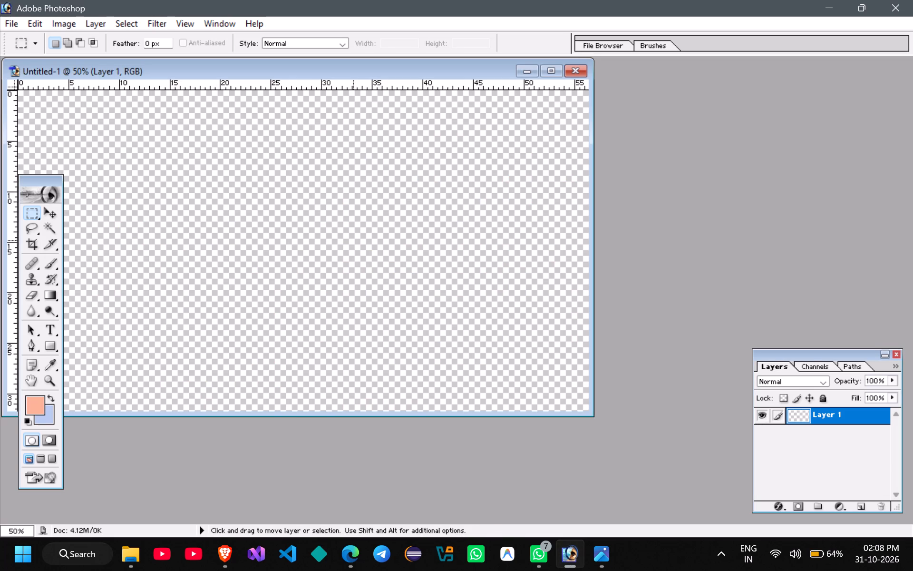
ctrl+click(353, 240)
key(ctrl+n)
key(Return)
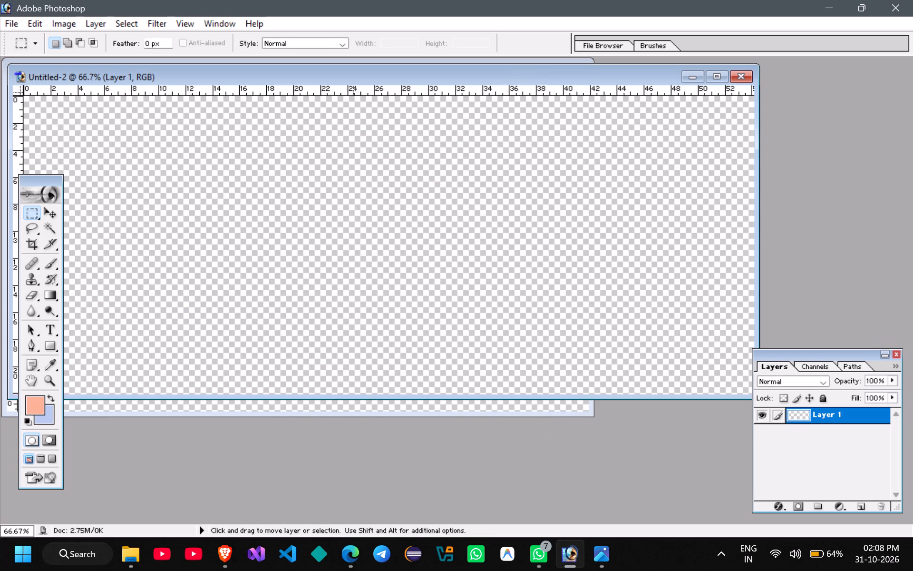
key(ctrl+v)
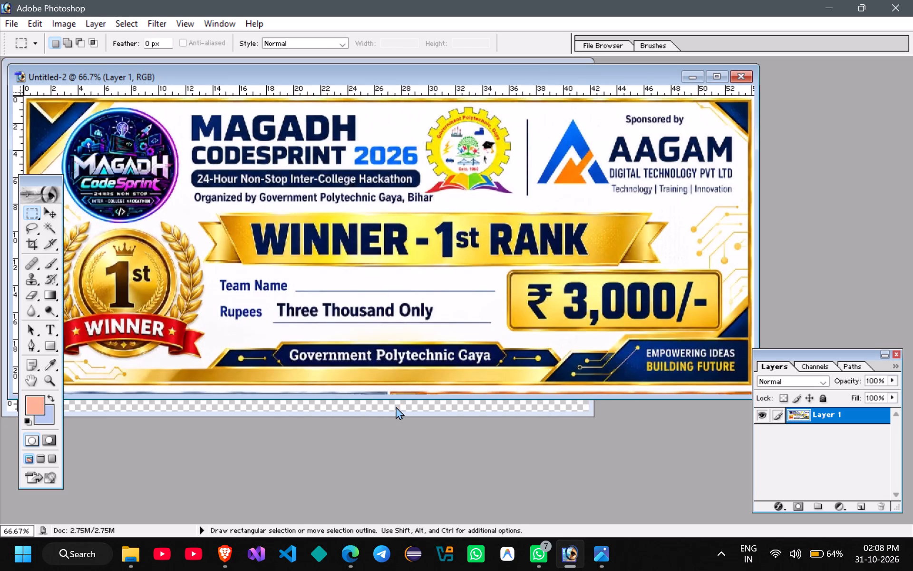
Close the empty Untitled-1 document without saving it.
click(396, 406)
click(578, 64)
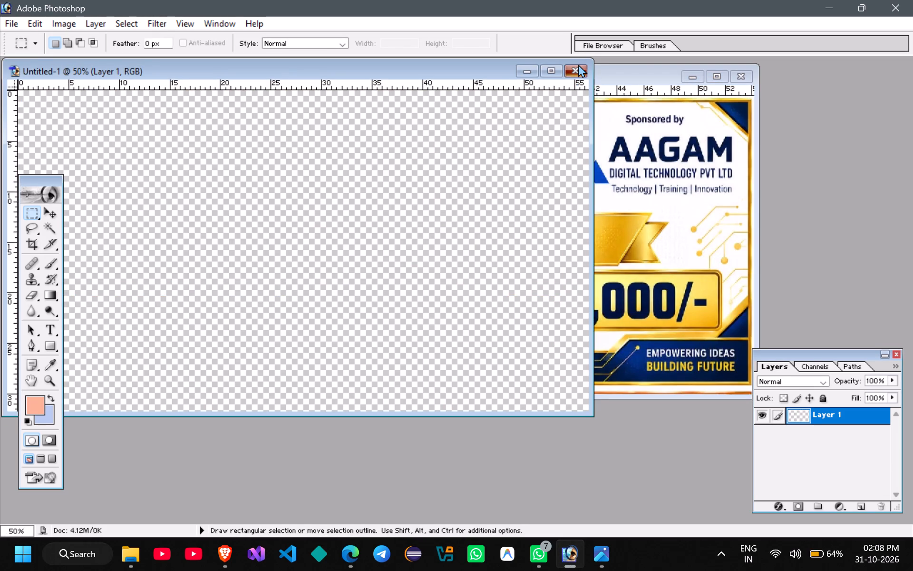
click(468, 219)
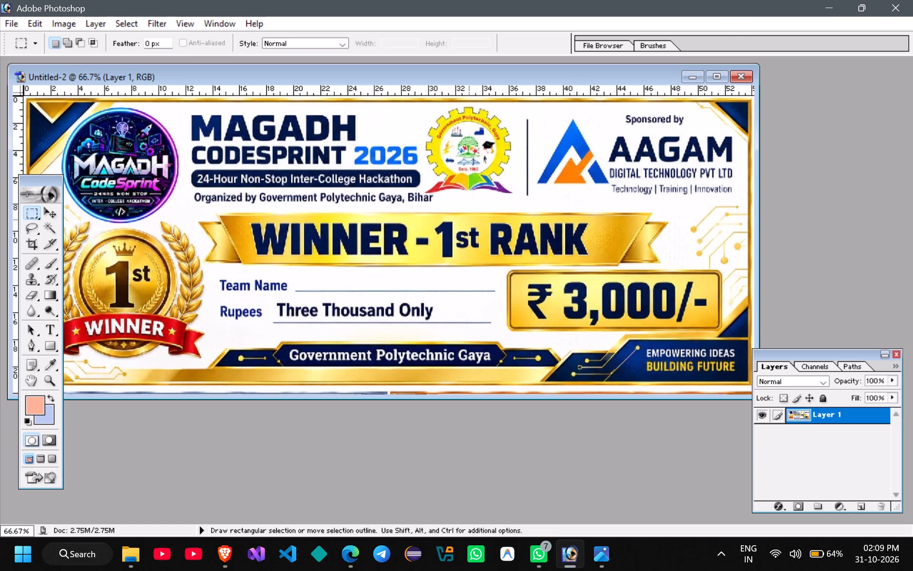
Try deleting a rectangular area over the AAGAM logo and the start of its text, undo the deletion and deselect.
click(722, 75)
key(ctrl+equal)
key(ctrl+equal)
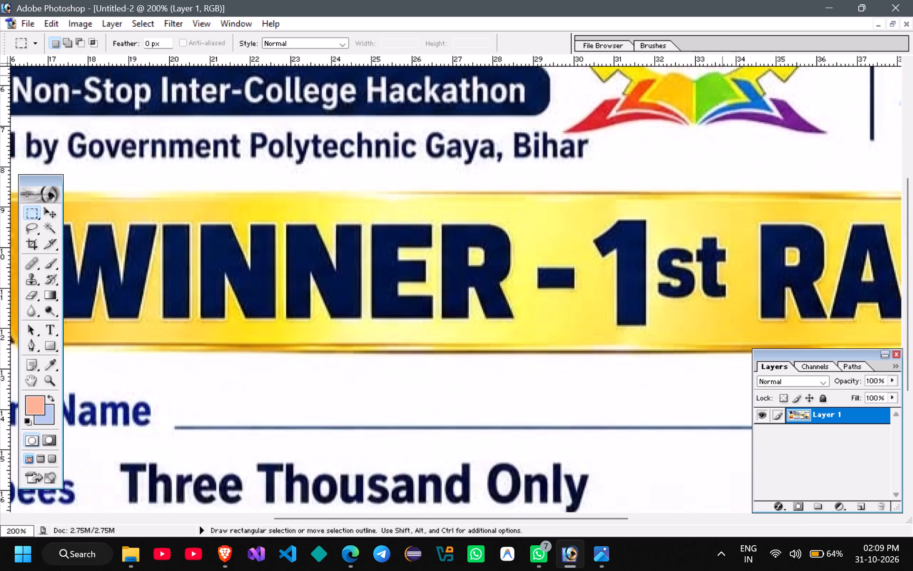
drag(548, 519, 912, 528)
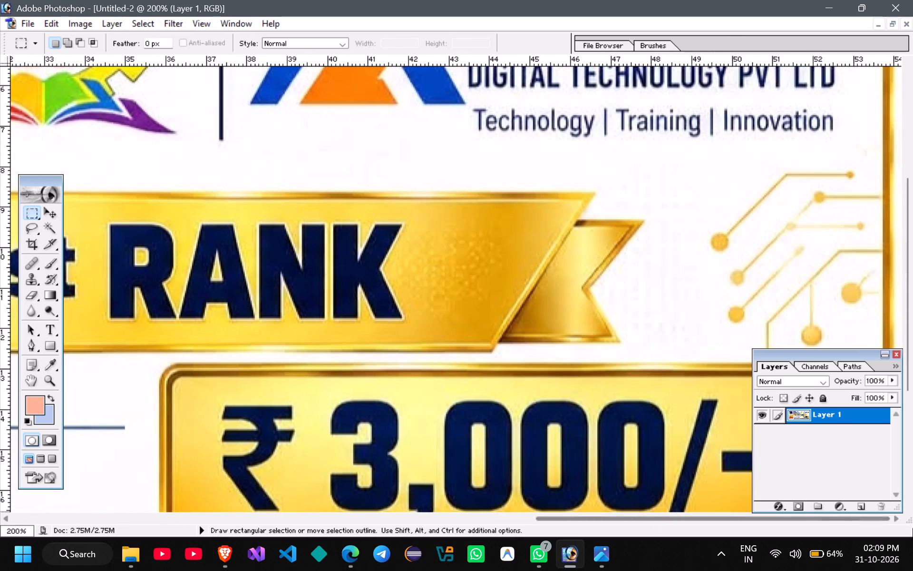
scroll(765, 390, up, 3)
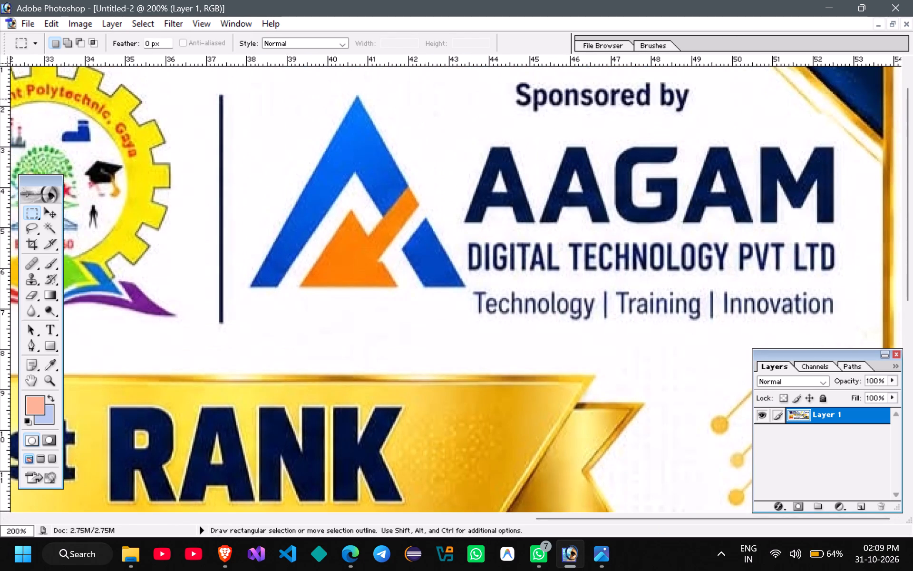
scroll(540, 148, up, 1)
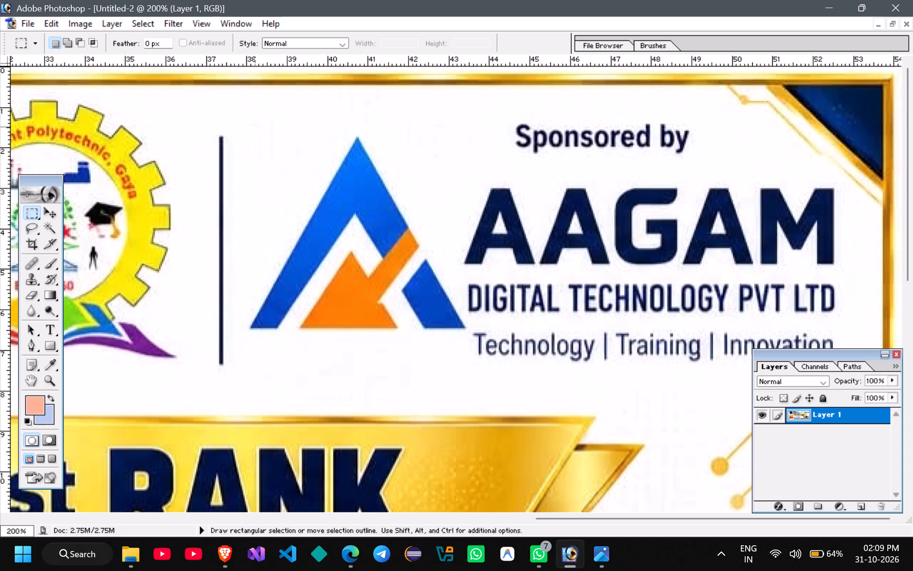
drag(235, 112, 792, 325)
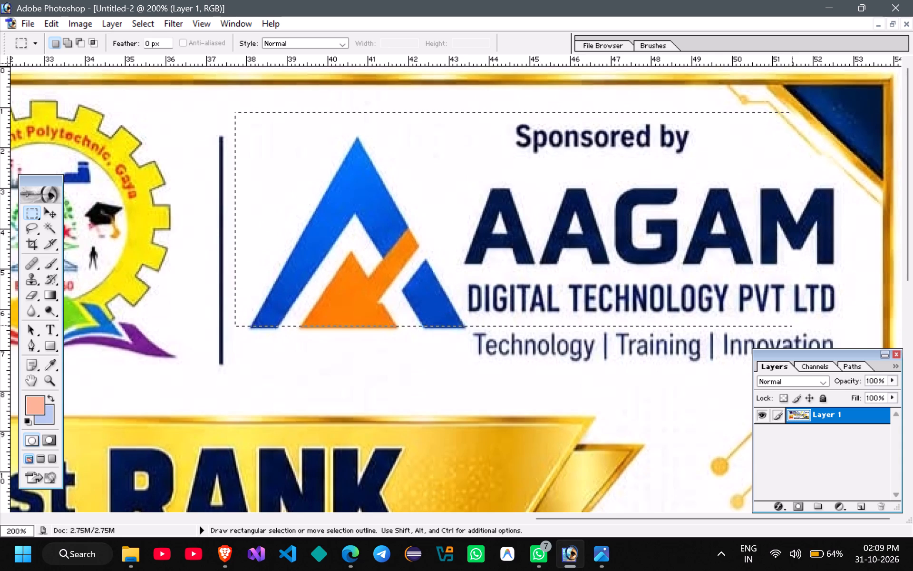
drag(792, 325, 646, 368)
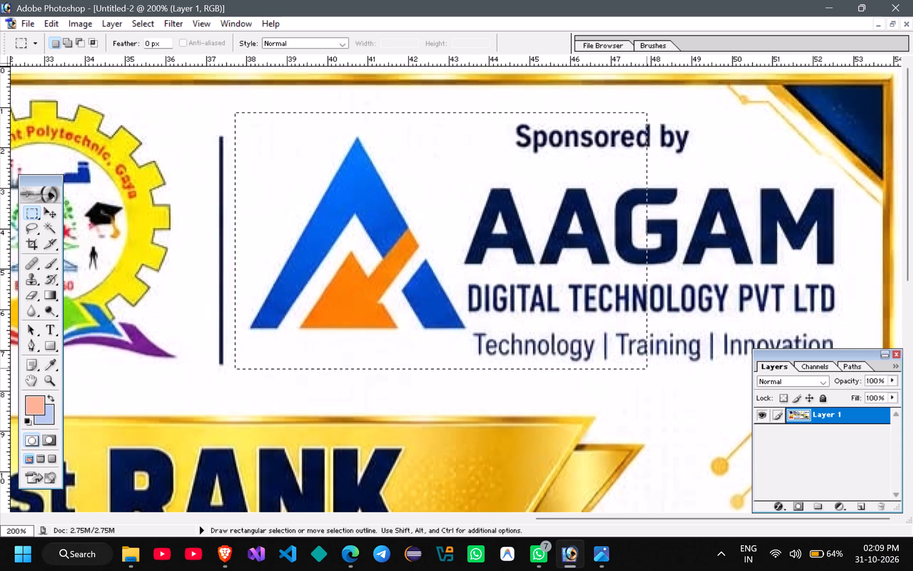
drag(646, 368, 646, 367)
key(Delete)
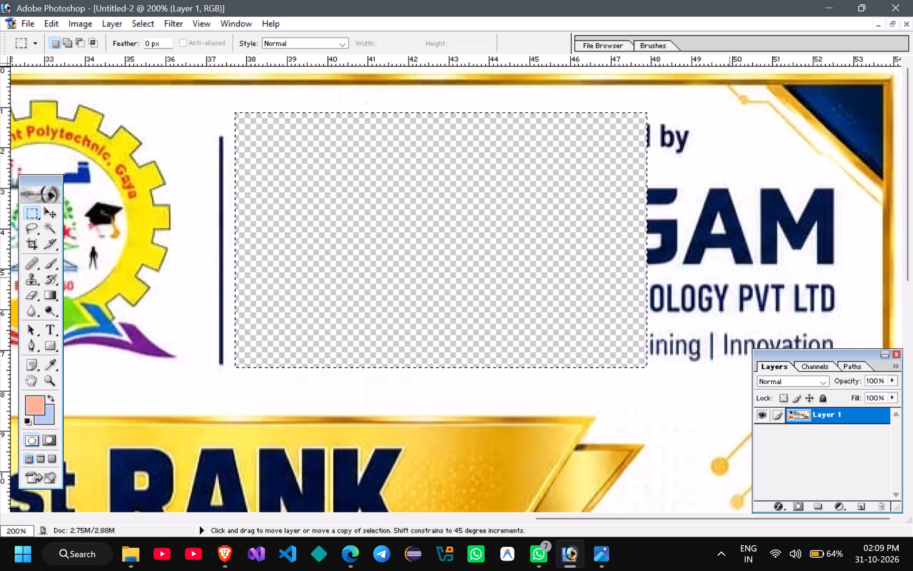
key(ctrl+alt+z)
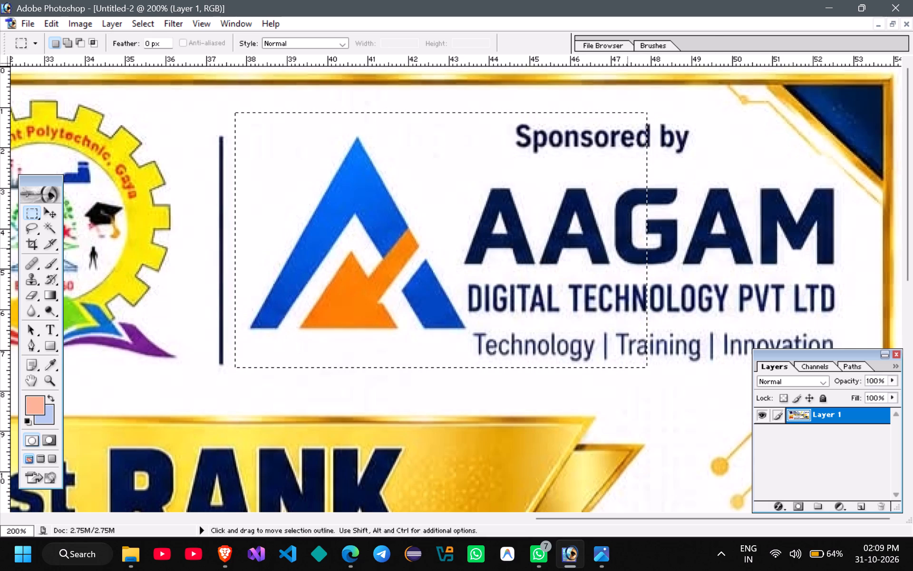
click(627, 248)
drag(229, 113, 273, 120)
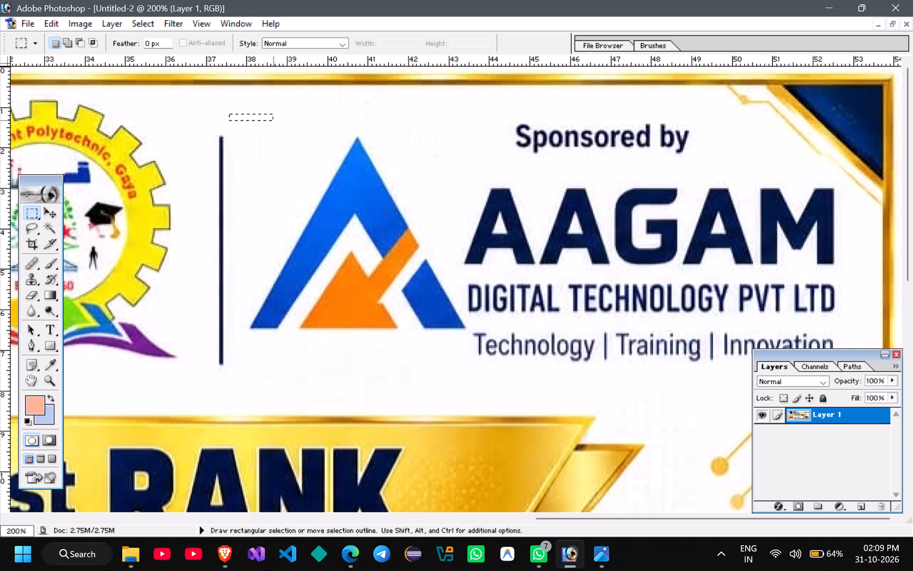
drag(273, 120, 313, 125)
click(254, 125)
Select a small blank white rectangle between the vertical divider line and the tip of the AAGAM logo.
drag(248, 120, 325, 160)
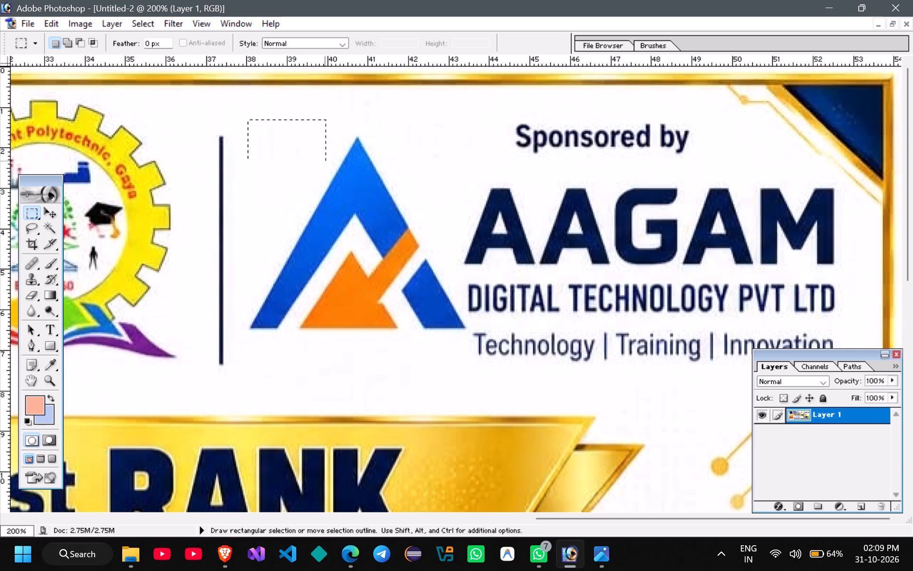
drag(325, 160, 314, 160)
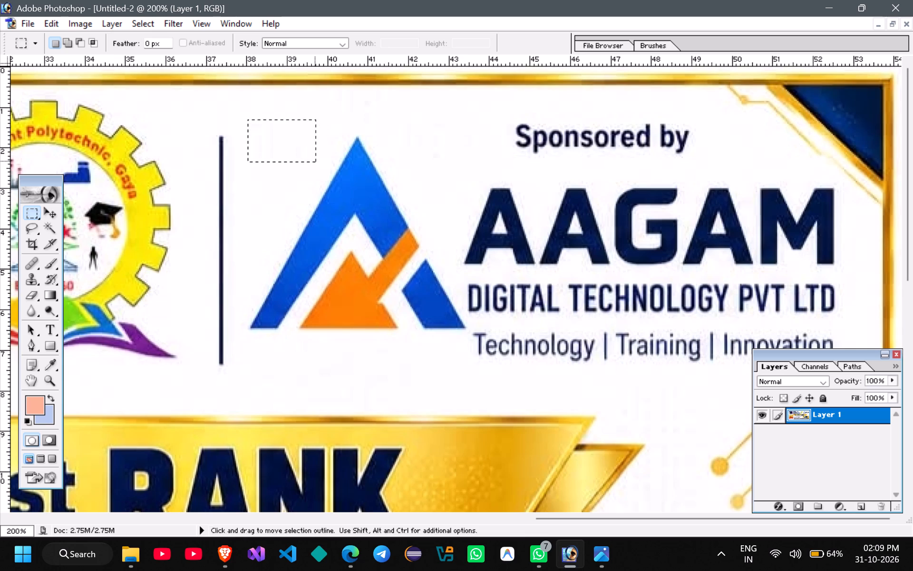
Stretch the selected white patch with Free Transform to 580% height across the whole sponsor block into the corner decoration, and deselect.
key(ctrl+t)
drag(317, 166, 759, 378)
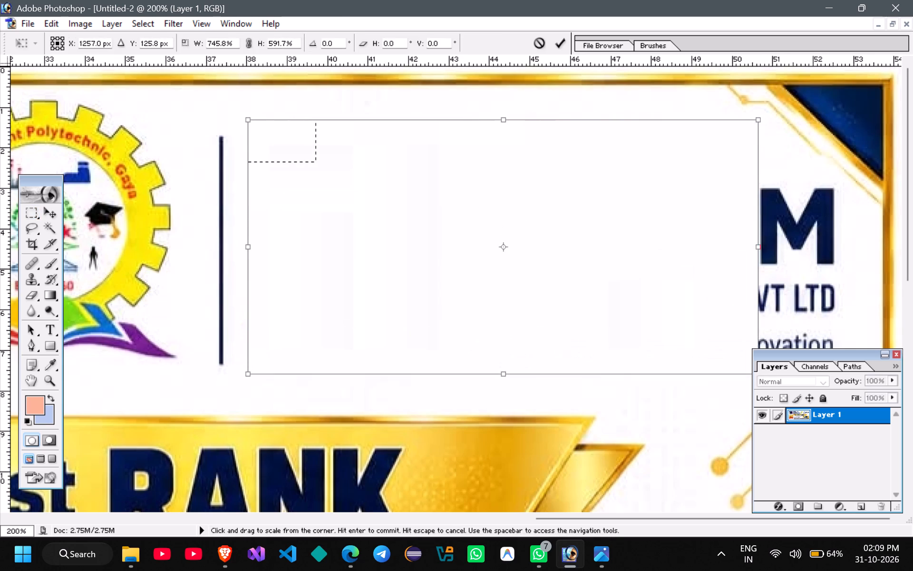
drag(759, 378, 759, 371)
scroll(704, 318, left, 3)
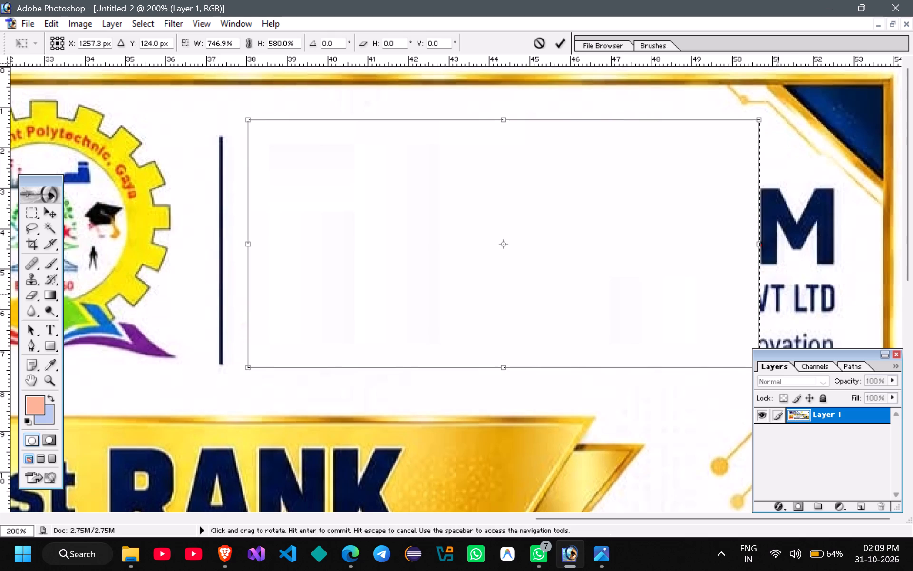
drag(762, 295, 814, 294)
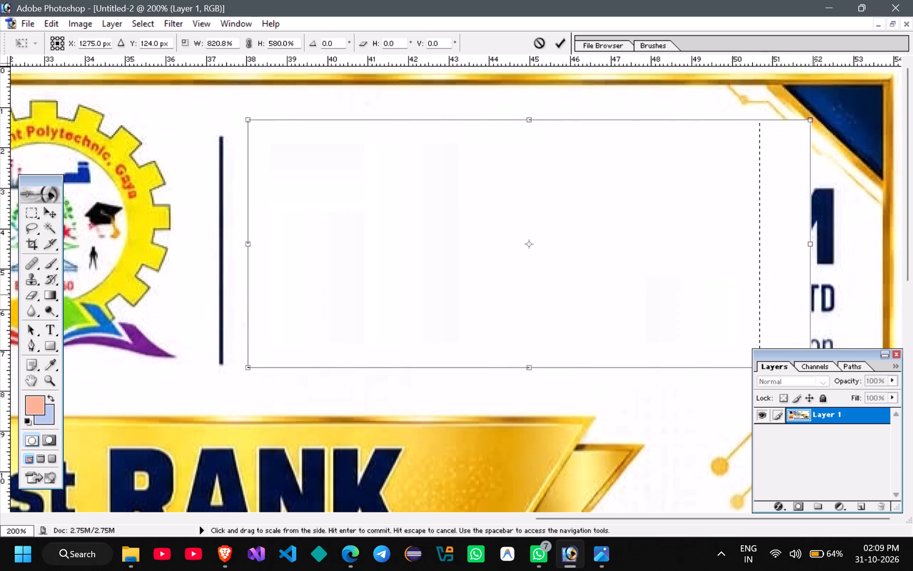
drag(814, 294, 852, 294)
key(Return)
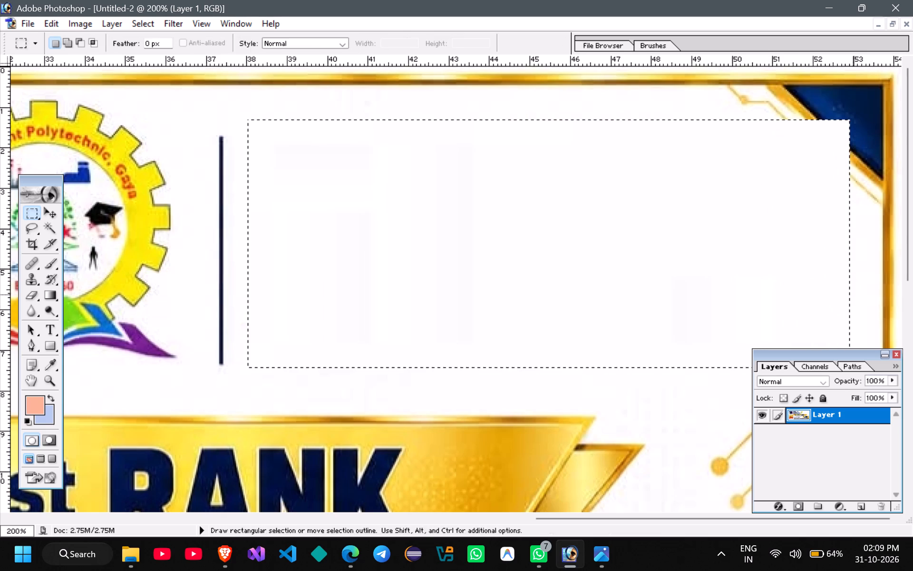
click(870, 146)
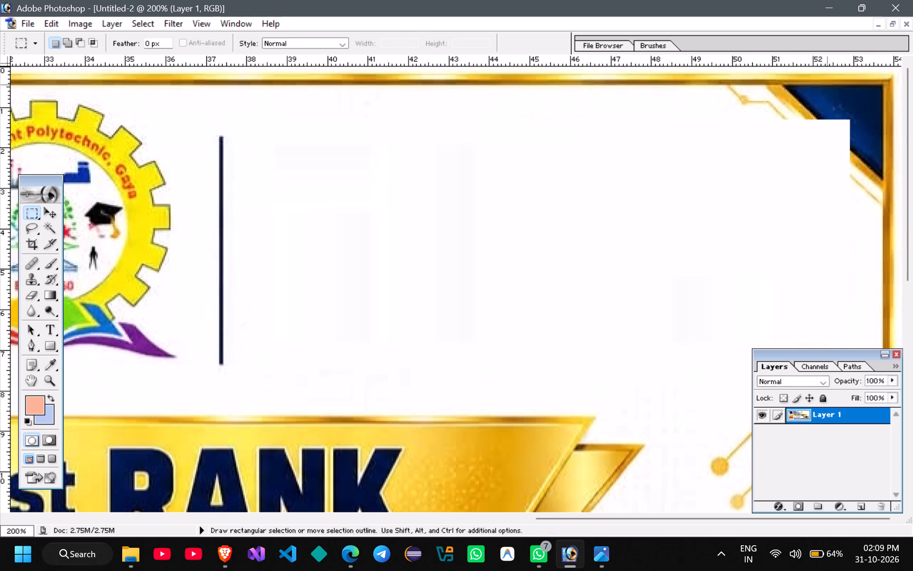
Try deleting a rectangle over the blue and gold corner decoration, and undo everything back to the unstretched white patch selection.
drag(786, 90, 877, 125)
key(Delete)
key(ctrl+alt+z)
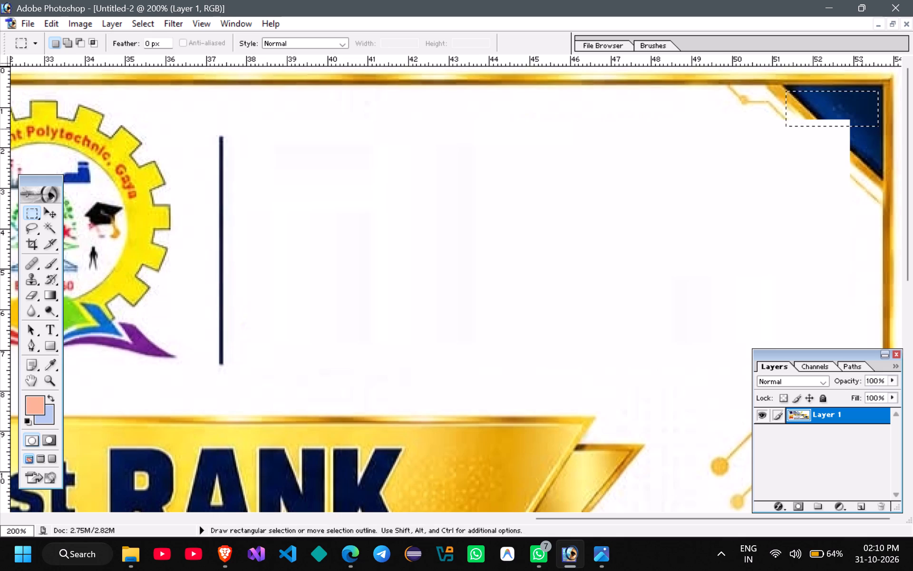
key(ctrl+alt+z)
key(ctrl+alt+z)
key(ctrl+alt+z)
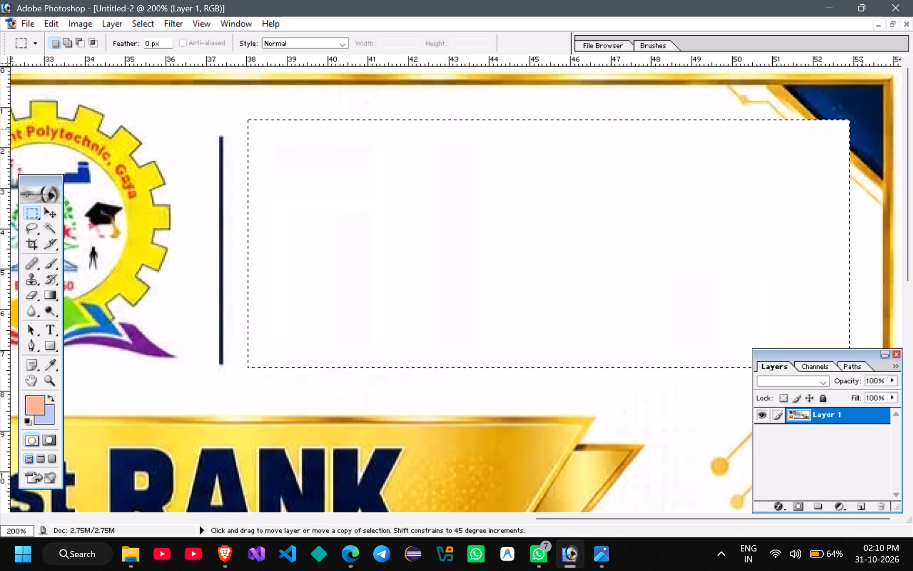
Stretch the white patch with Free Transform to about 770% width and 600% height, covering the sponsor block up to AAGAM's M, and deselect.
key(ctrl+t)
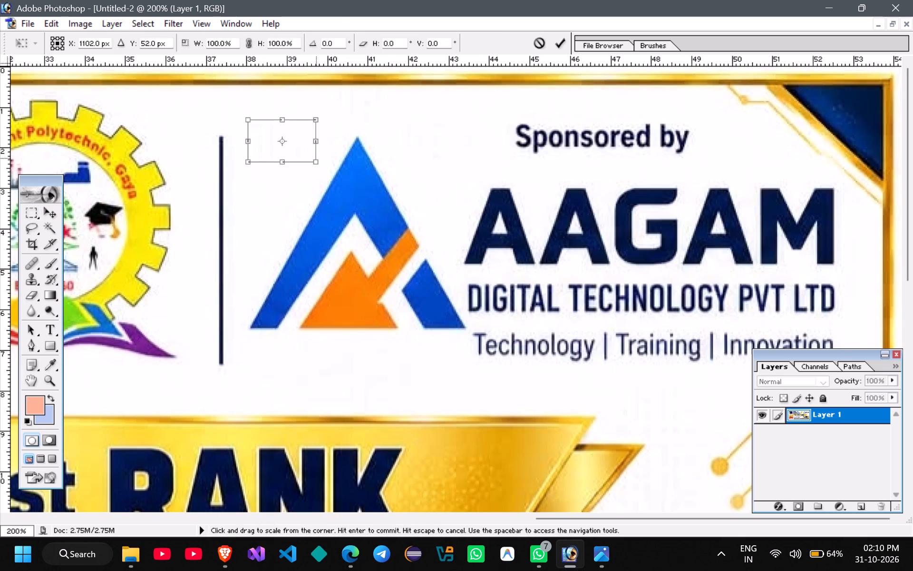
drag(316, 159, 773, 373)
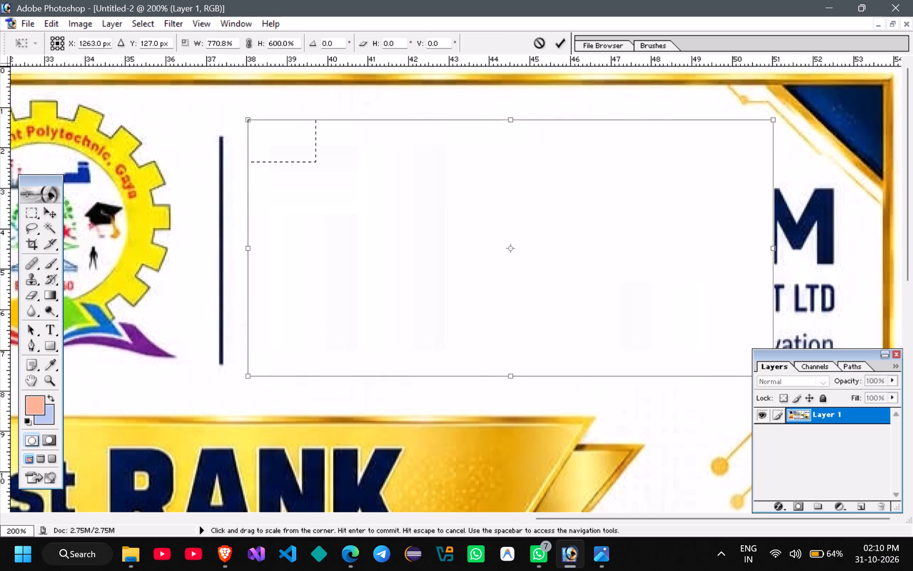
drag(773, 373, 771, 371)
key(Return)
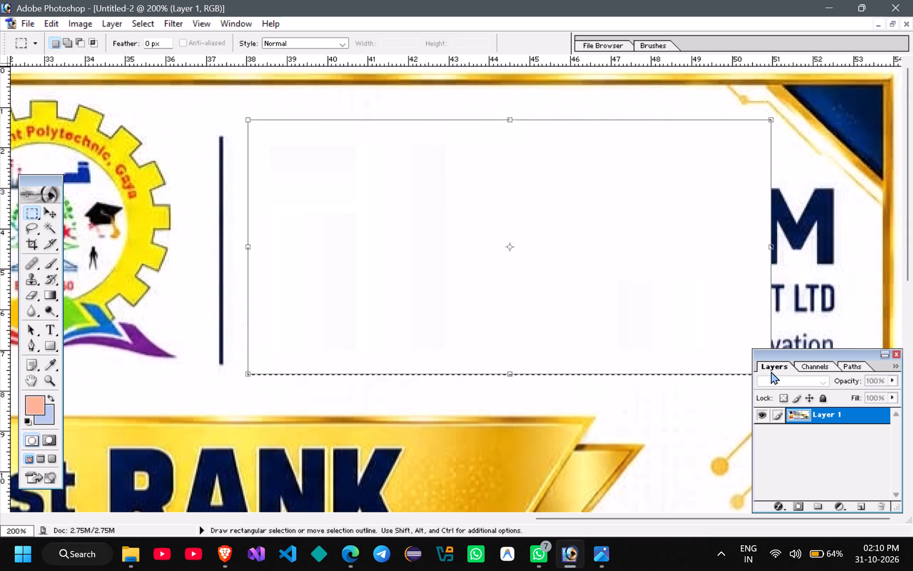
click(837, 284)
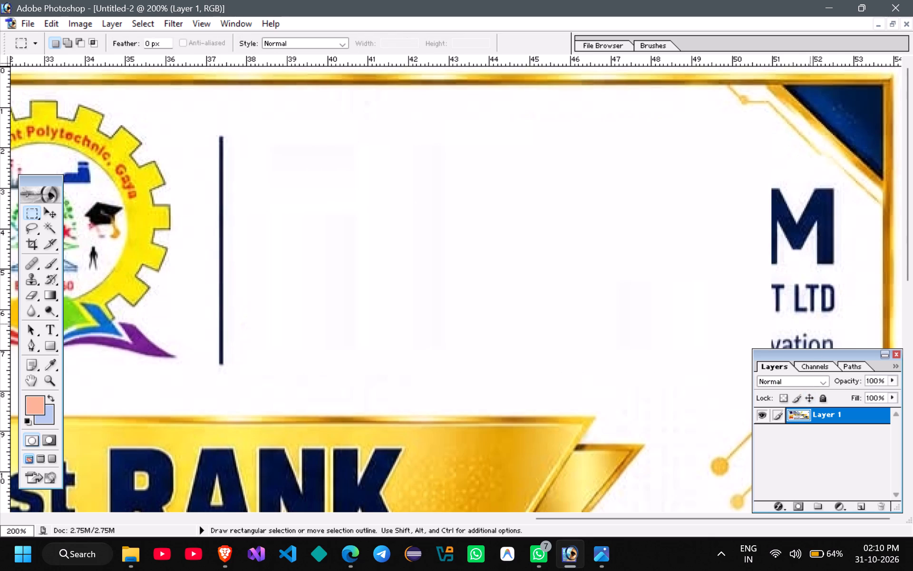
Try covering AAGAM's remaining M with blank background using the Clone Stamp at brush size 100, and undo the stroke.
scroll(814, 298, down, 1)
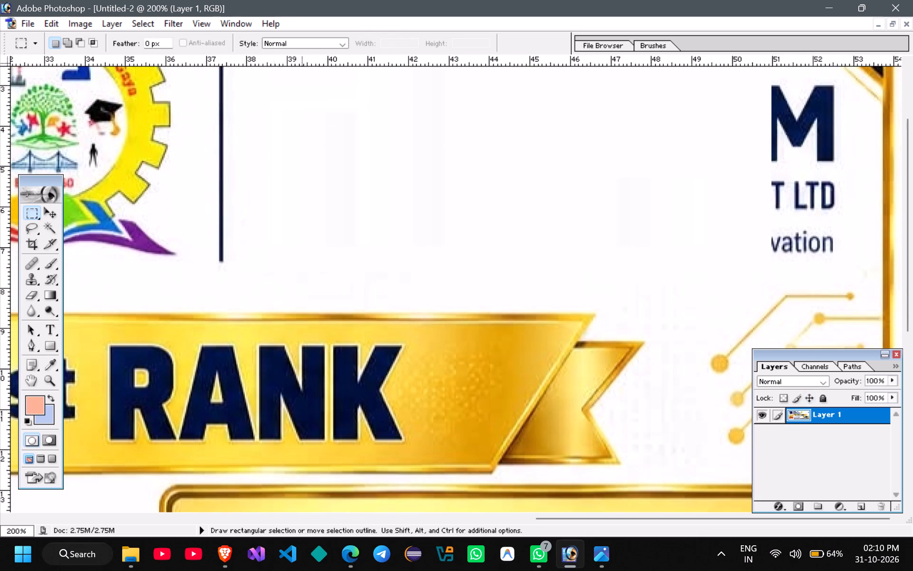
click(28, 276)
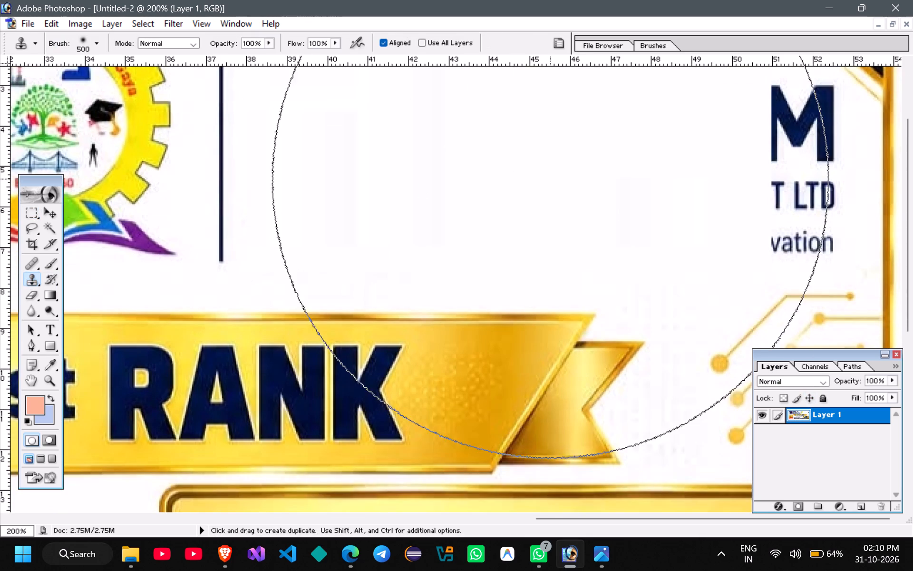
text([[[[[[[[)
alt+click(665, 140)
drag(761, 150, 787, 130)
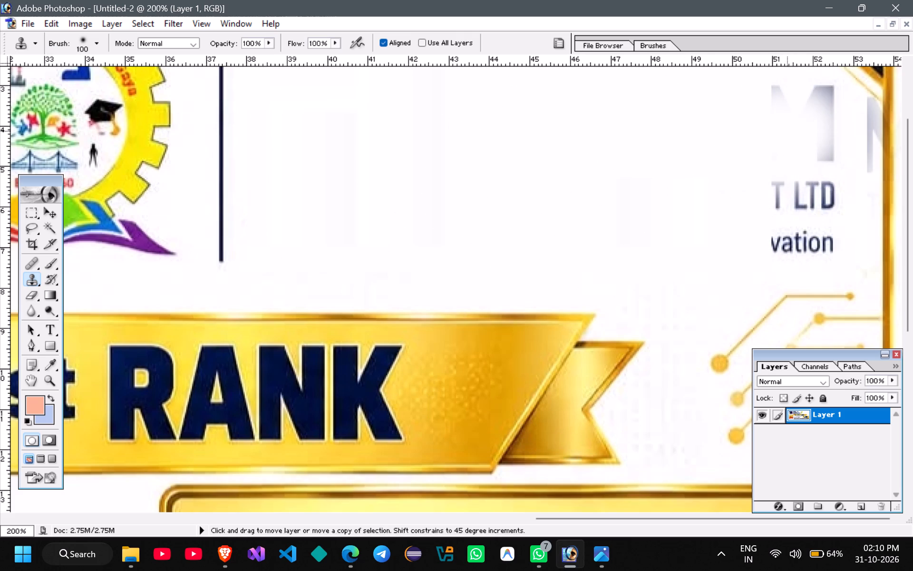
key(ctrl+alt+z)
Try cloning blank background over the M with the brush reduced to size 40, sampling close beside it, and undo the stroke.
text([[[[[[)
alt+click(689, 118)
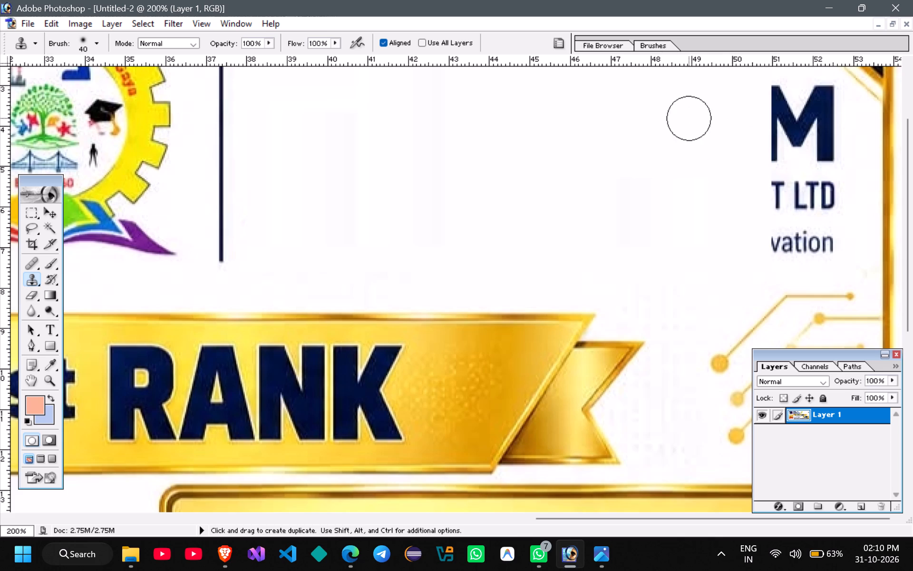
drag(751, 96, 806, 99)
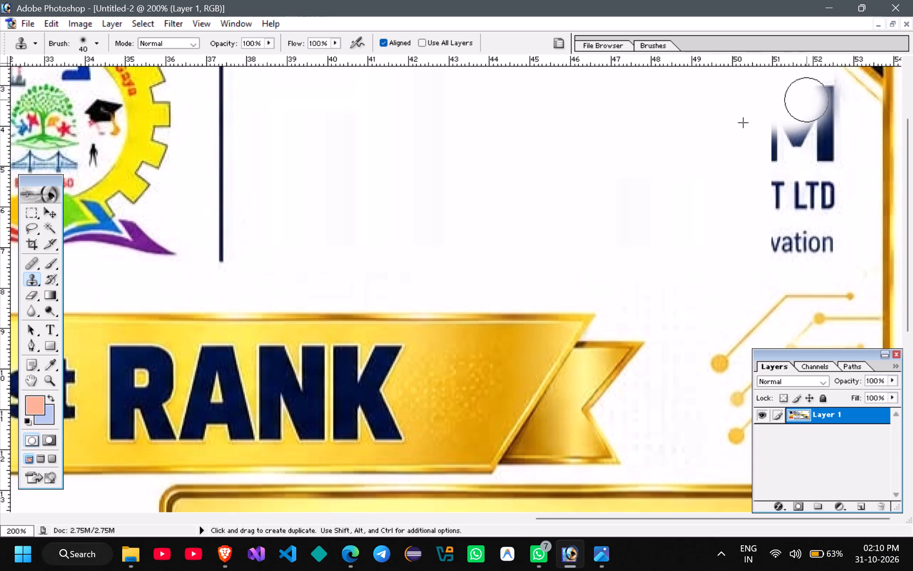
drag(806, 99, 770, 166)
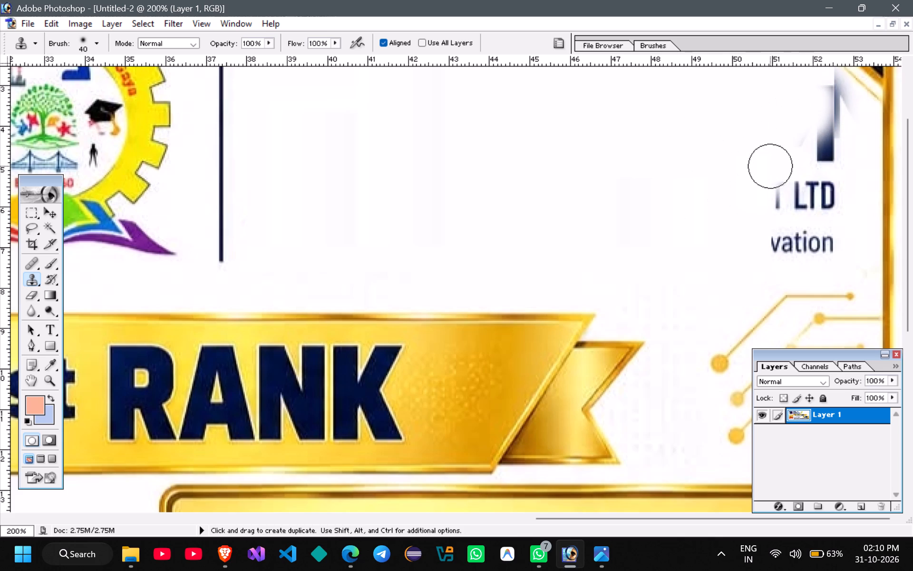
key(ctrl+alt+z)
Clone blank background, sampled from the middle of the cleared sponsor area, over the remaining M and "T LTD" with the size 40 brush.
scroll(770, 166, up, 1)
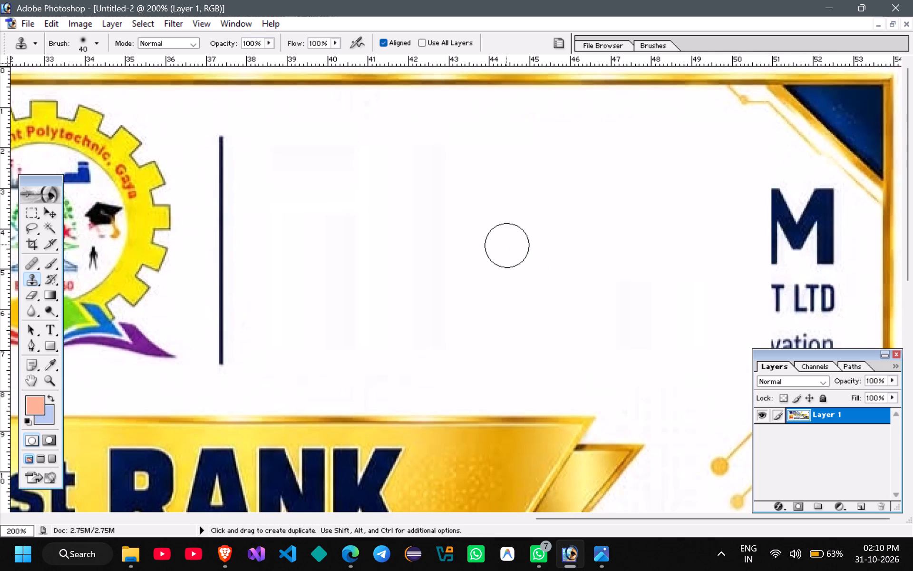
alt+click(505, 242)
drag(747, 226, 778, 232)
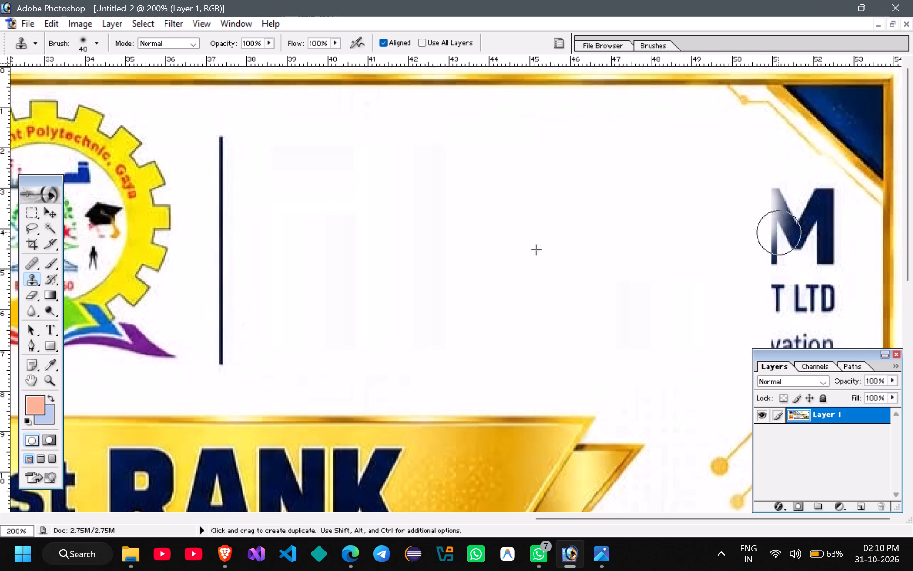
drag(778, 232, 828, 249)
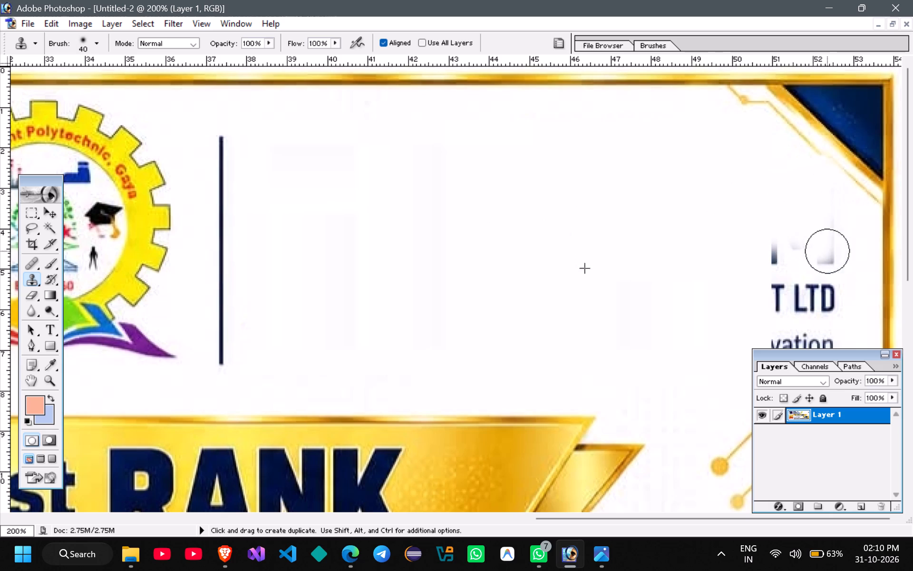
drag(828, 249, 779, 318)
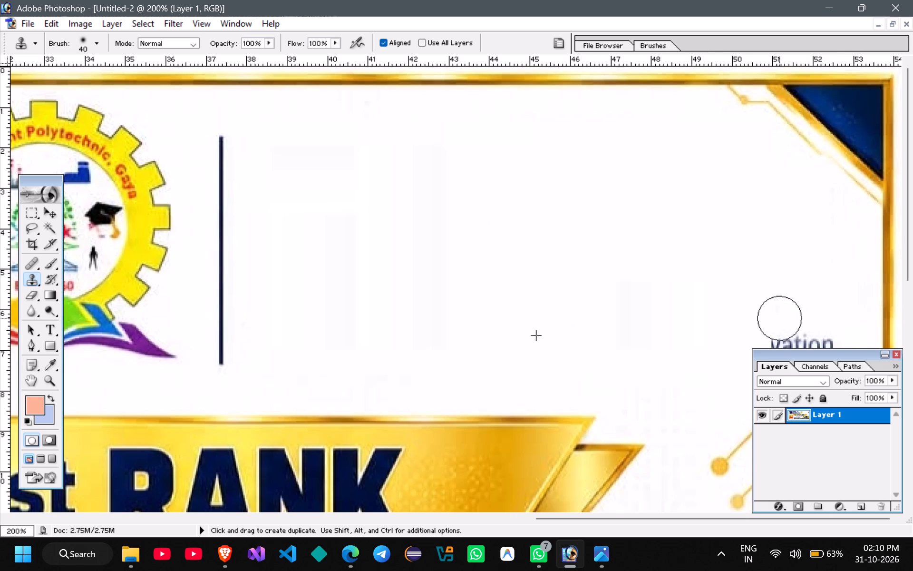
drag(779, 318, 780, 315)
Clone blank background over the remaining "vation" tagline text above the gold circuit decoration.
scroll(780, 315, down, 2)
drag(737, 160, 779, 163)
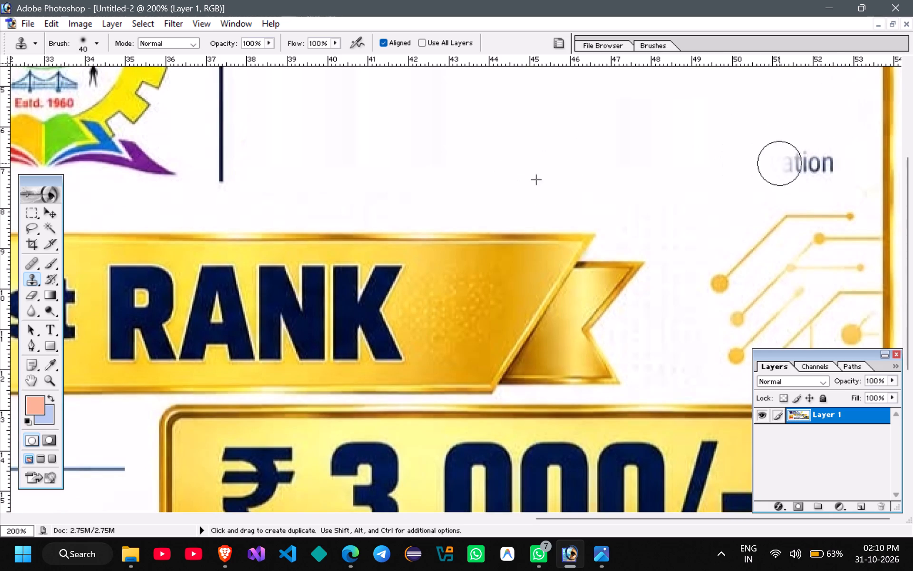
drag(779, 163, 791, 165)
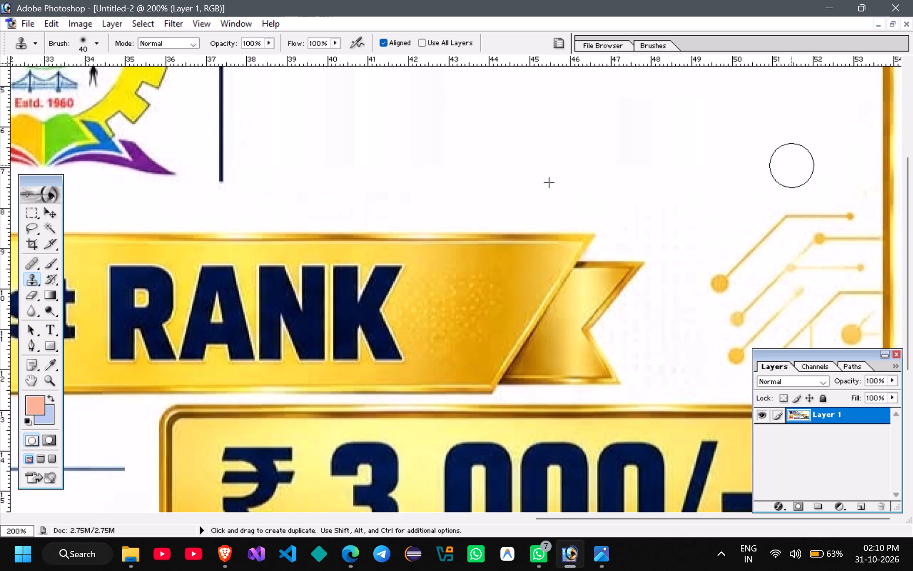
drag(791, 165, 790, 165)
scroll(790, 165, up, 4)
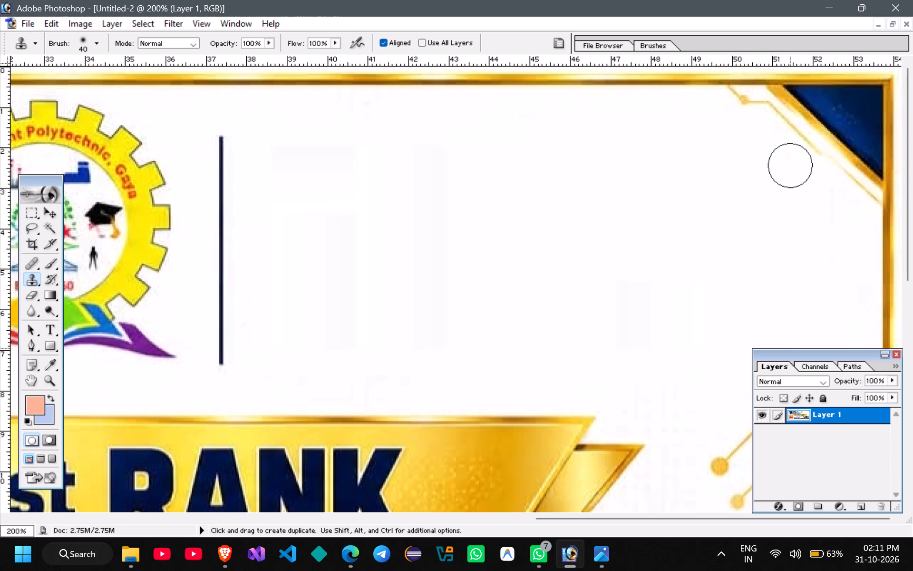
Switch to Microsoft Edge and open techsharthi.com in a new tab.
click(353, 557)
key(ctrl+t)
text(tecg)
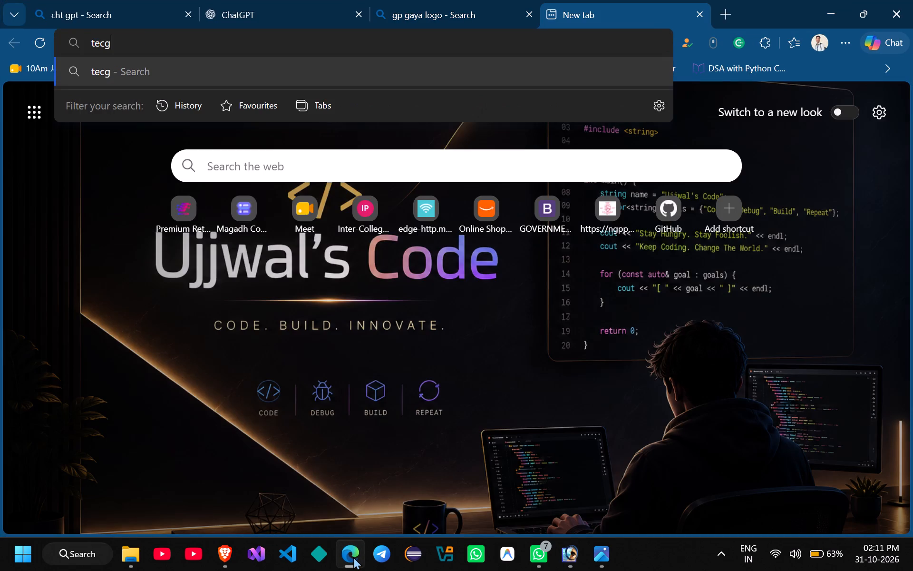
key(BackSpace)
text(hsharthi.com)
key(Return)
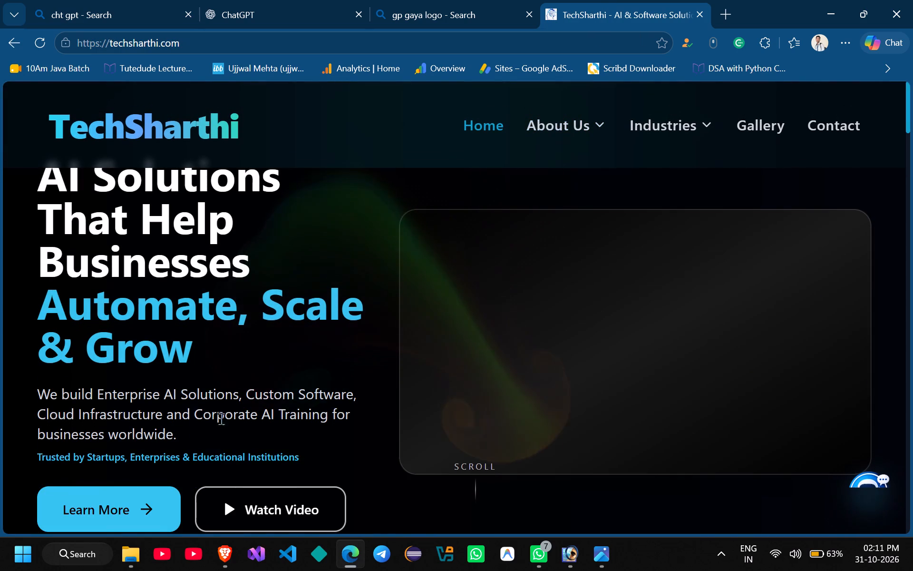
Look through the TechSharthi home page down to the footer, and return to the wordmark in the site header.
scroll(485, 390, down, 2)
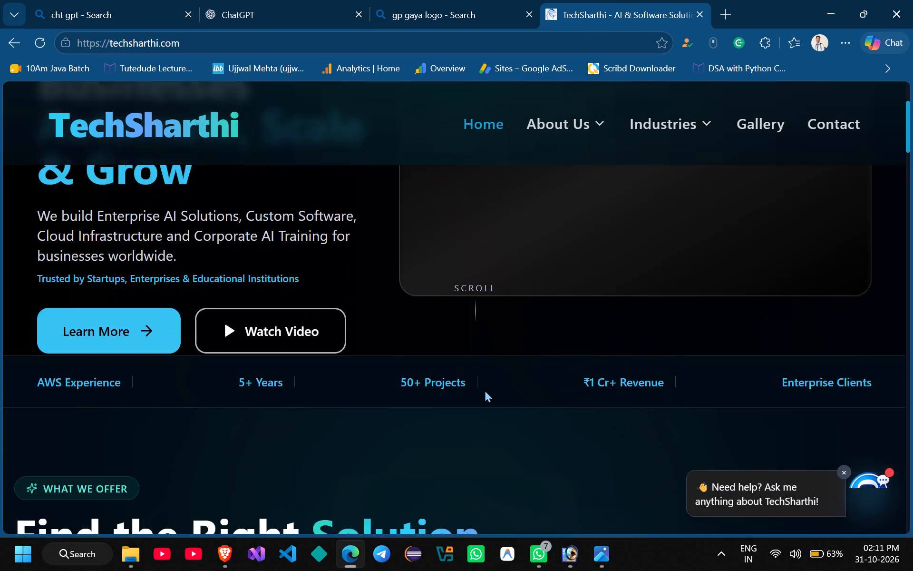
scroll(485, 390, down, 4)
scroll(485, 390, up, 3)
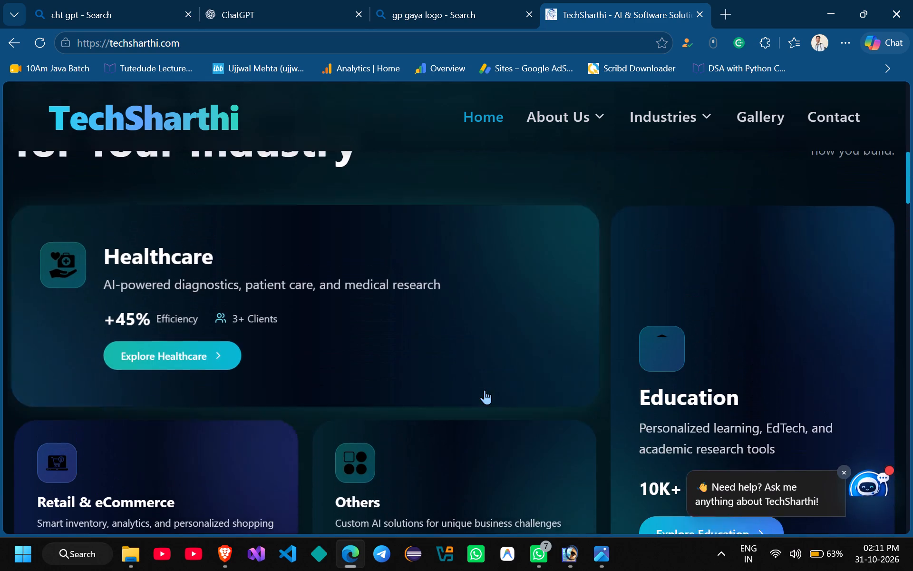
scroll(485, 390, down, 8)
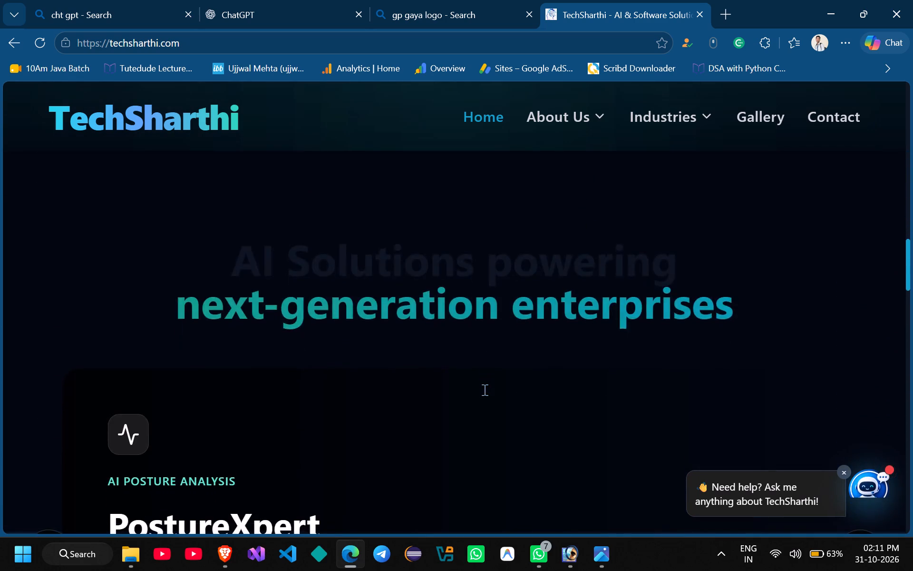
scroll(485, 390, down, 9)
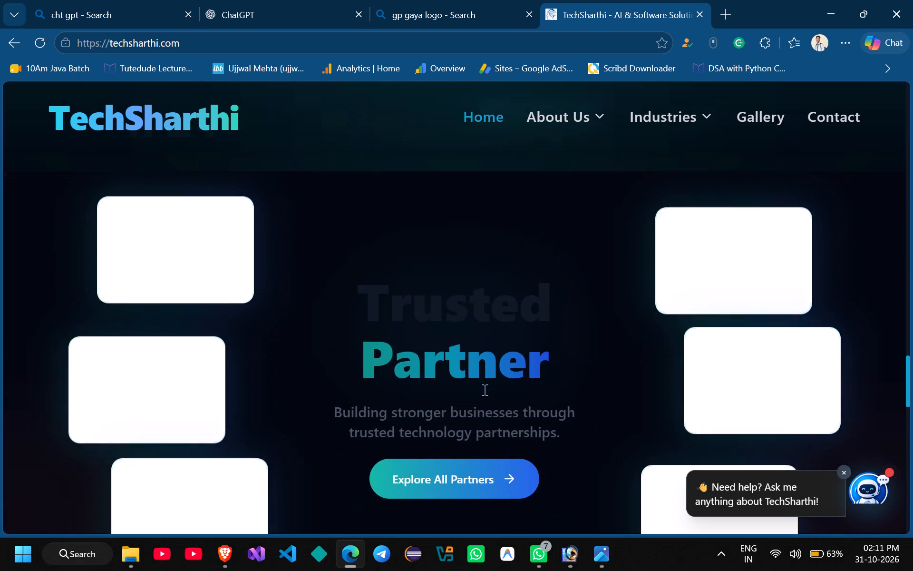
scroll(485, 390, down, 7)
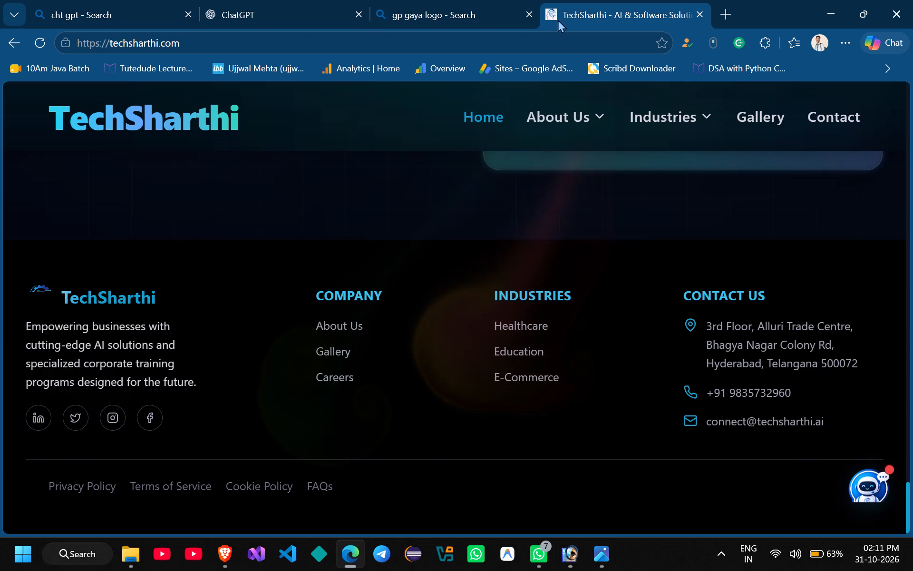
scroll(269, 390, up, 13)
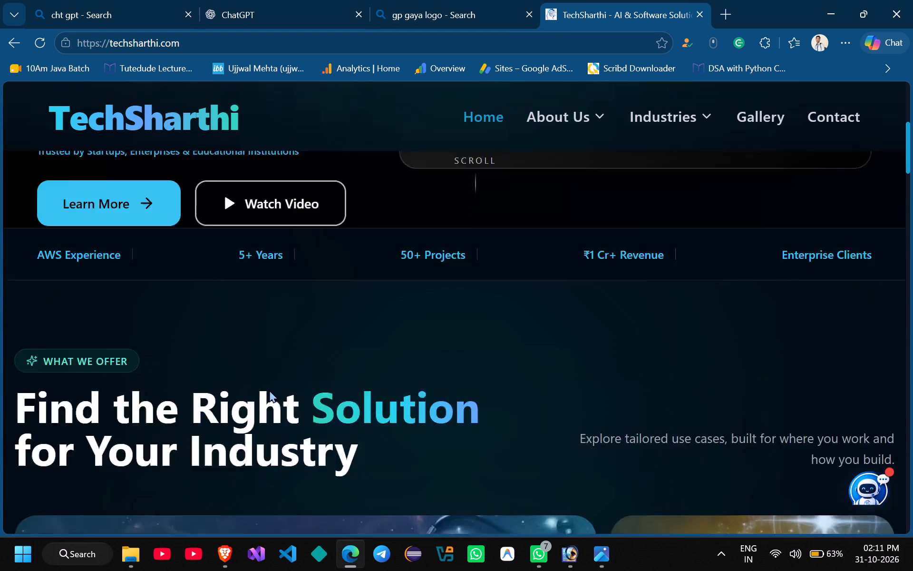
scroll(269, 390, up, 3)
click(75, 123)
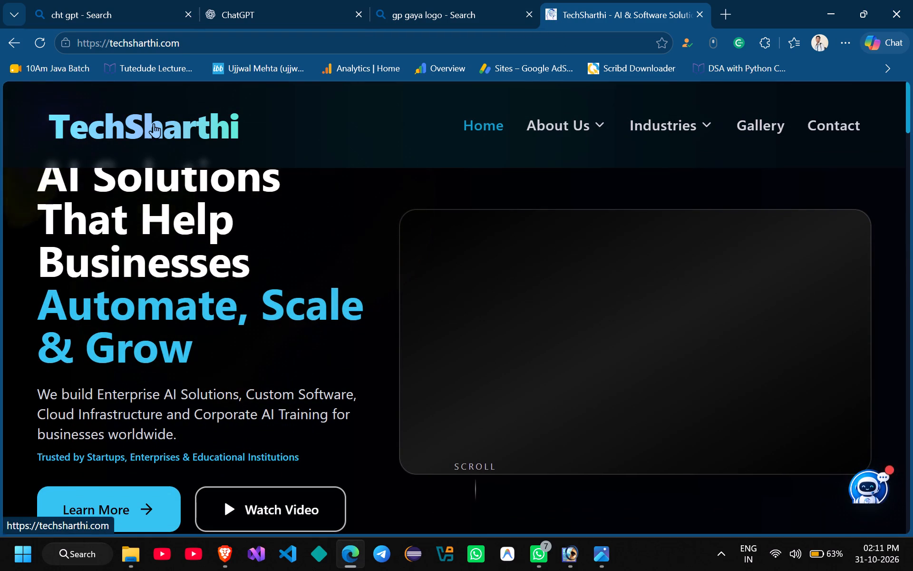
click(154, 123)
Look through the site's About Us and Services sections, and the Gallery page.
click(546, 129)
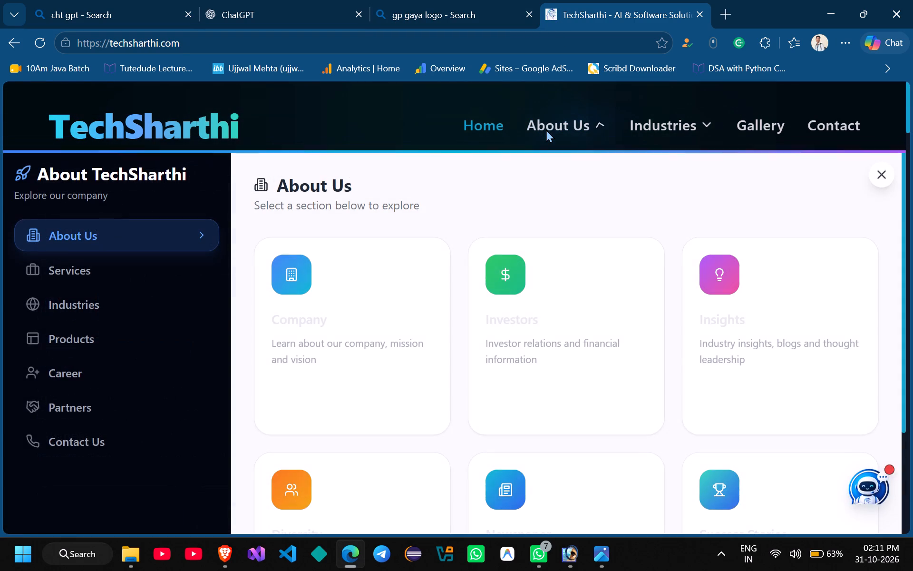
scroll(449, 351, down, 1)
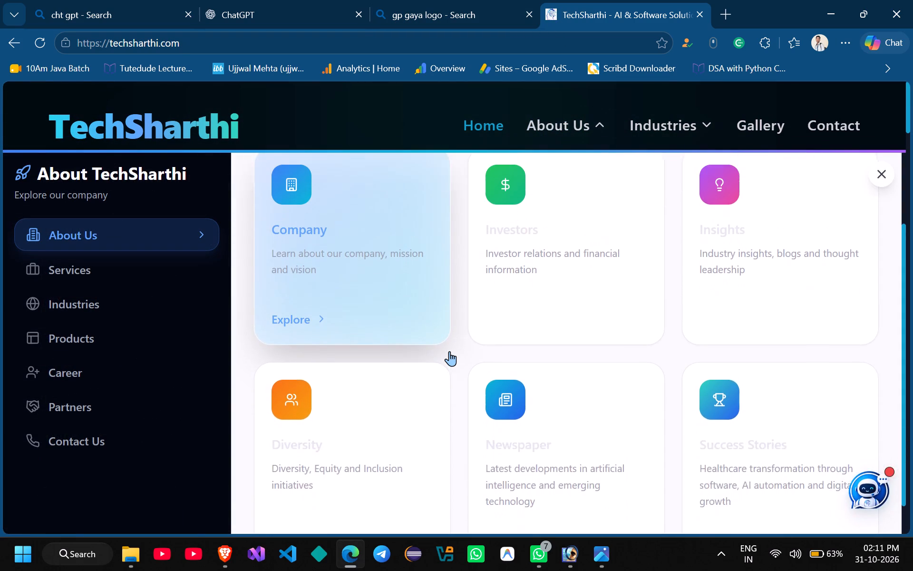
scroll(449, 351, down, 1)
click(126, 274)
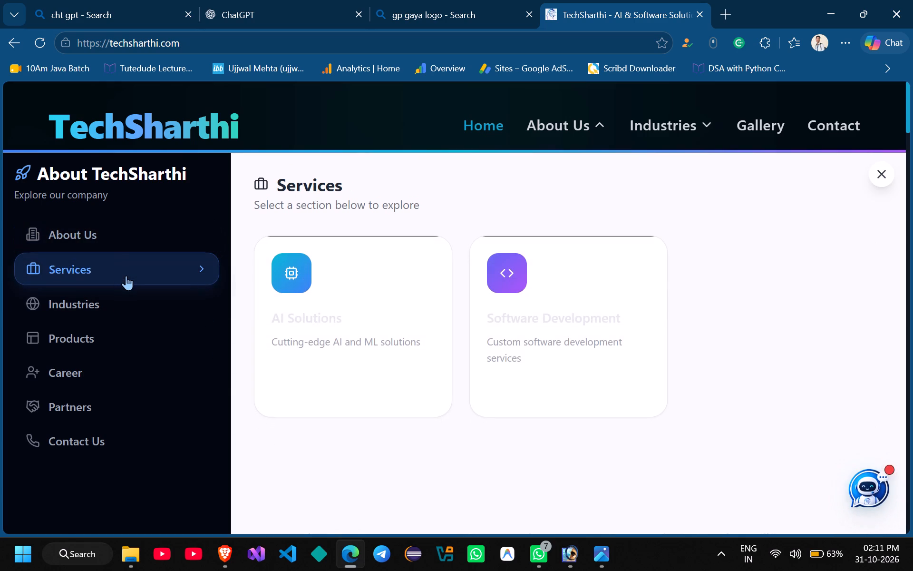
click(130, 288)
click(577, 136)
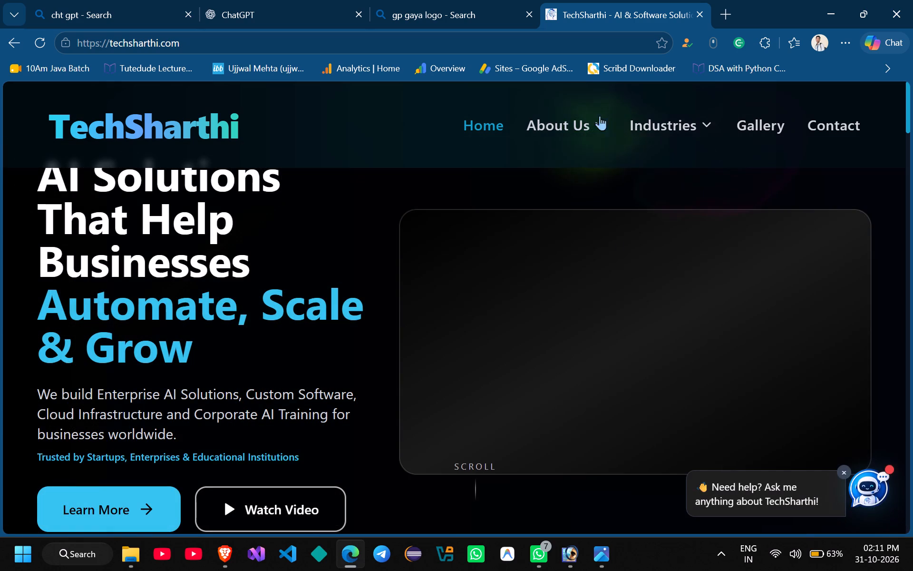
click(674, 125)
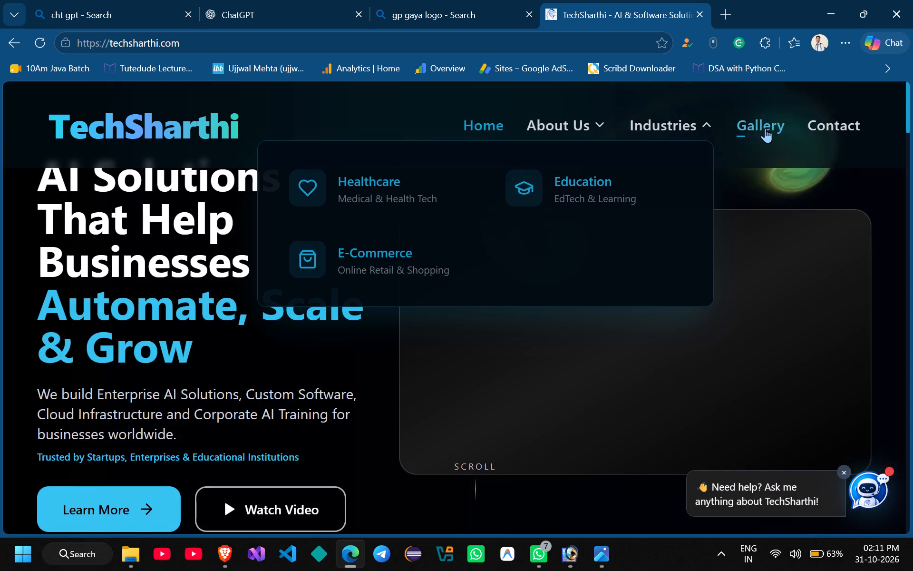
click(765, 128)
scroll(574, 310, down, 6)
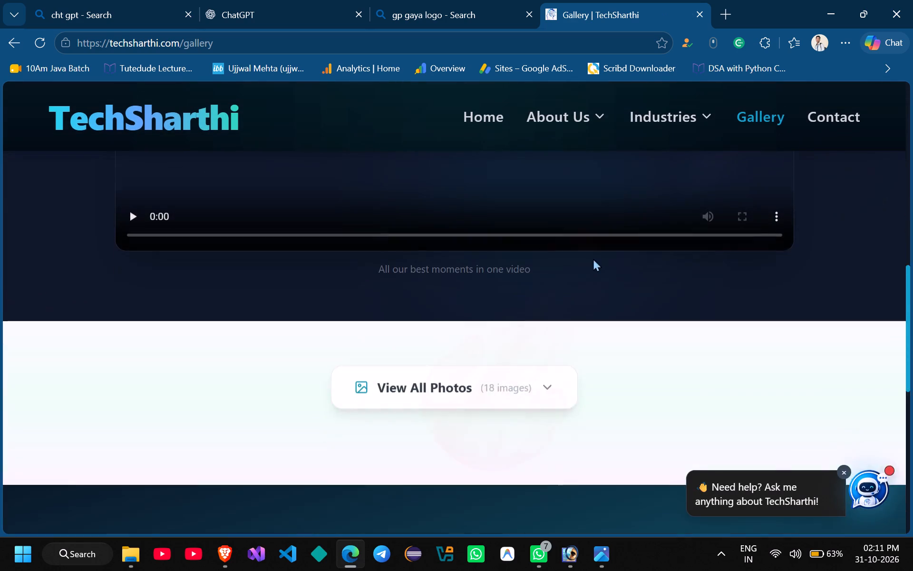
Examine the site's Education industry page down to Key Features Across All Products, and close the browser window.
click(660, 120)
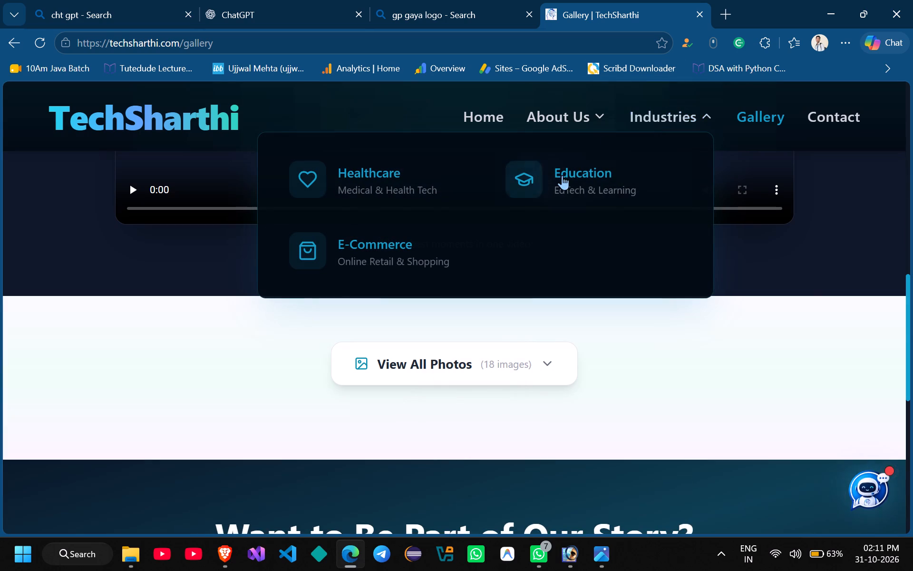
click(562, 175)
scroll(497, 286, down, 3)
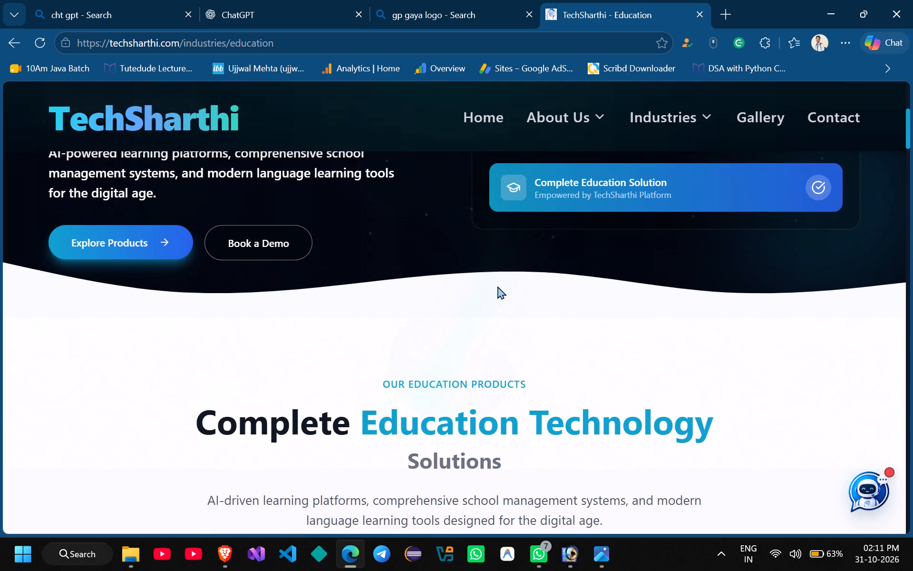
scroll(497, 286, up, 2)
scroll(497, 286, down, 1)
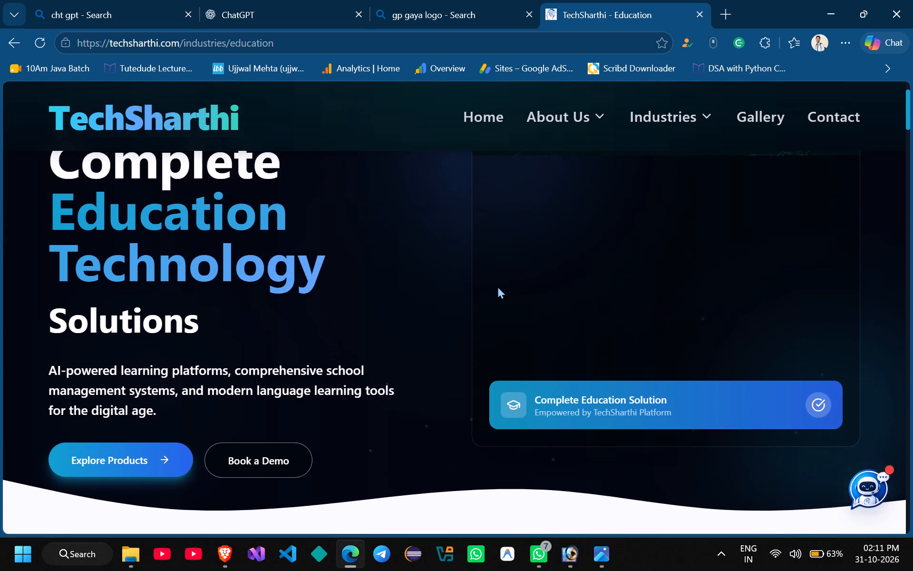
scroll(497, 286, down, 2)
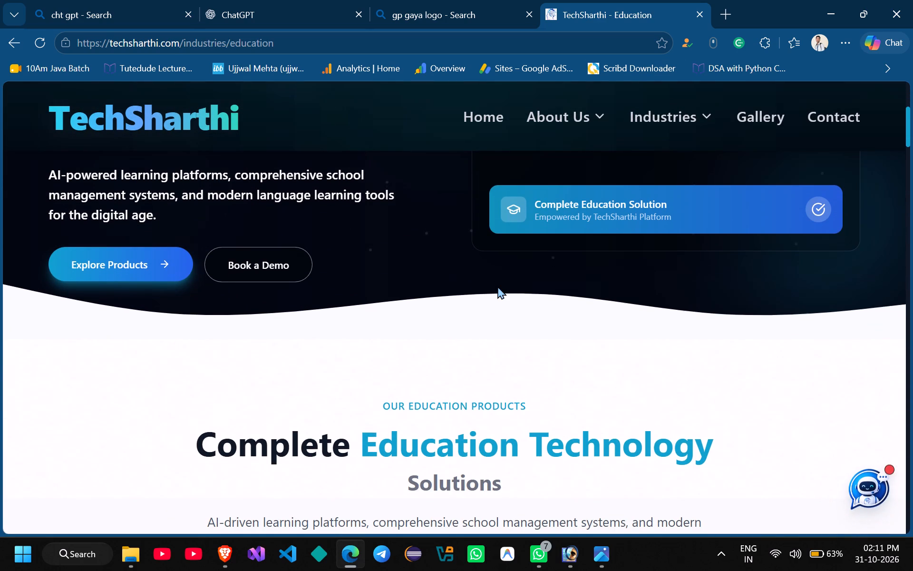
scroll(497, 286, down, 5)
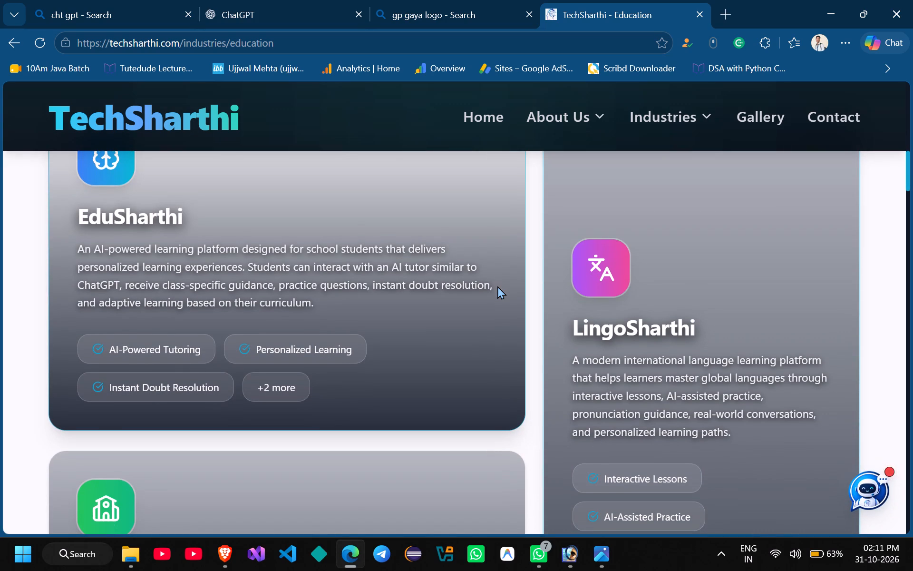
scroll(497, 286, down, 5)
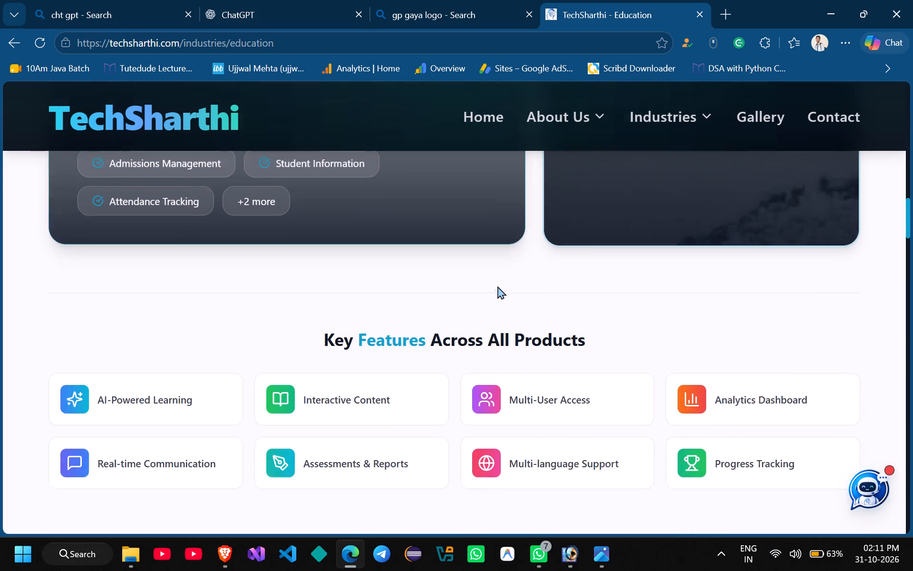
click(912, 0)
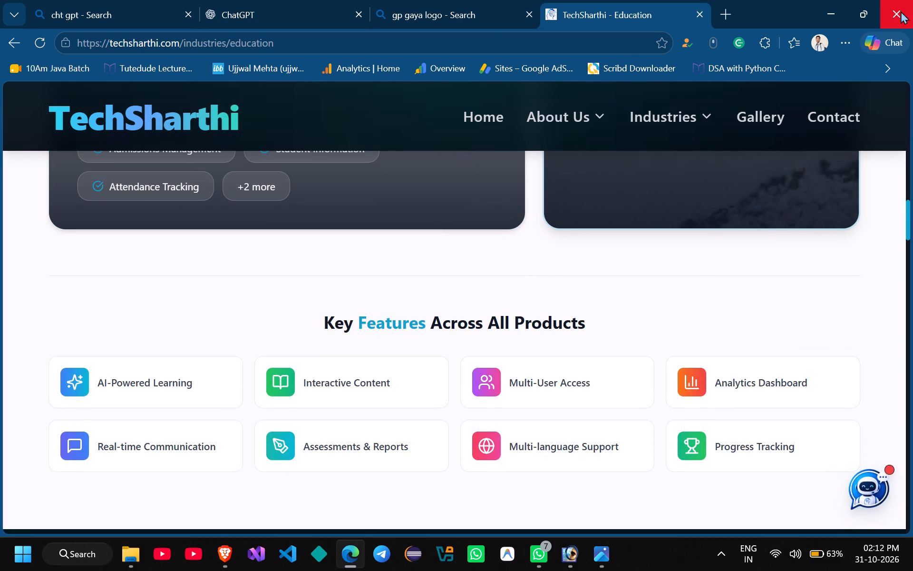
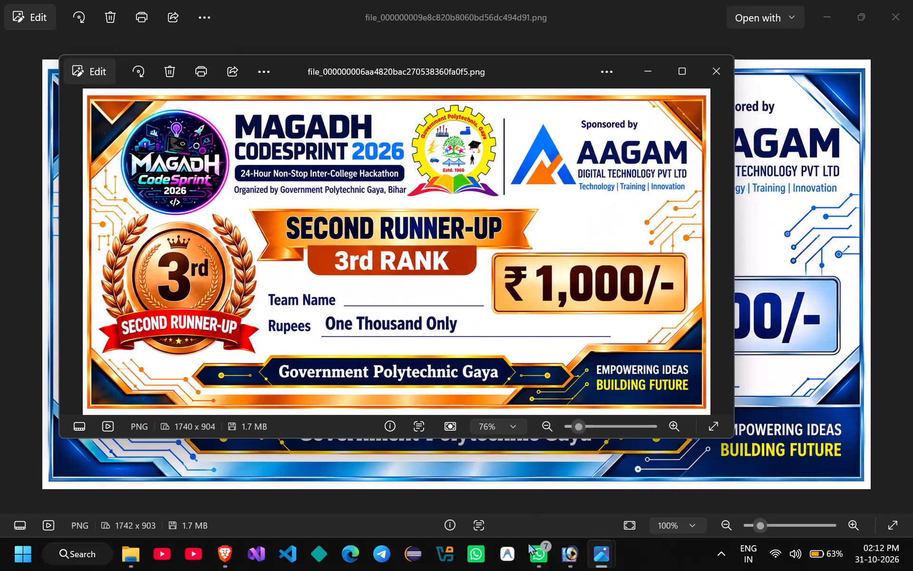
Switch to Adobe Photoshop, back to the winner cheque with the sponsor area cleared.
click(561, 561)
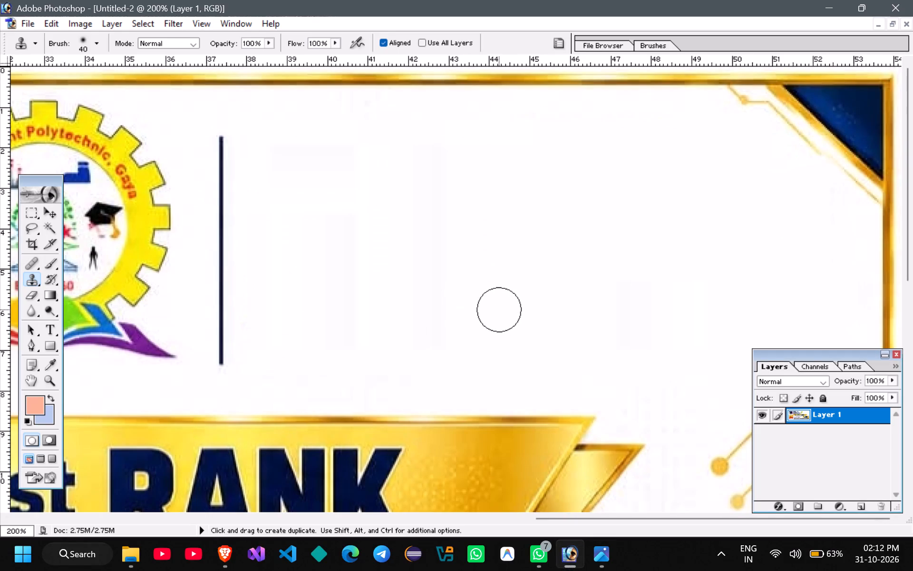
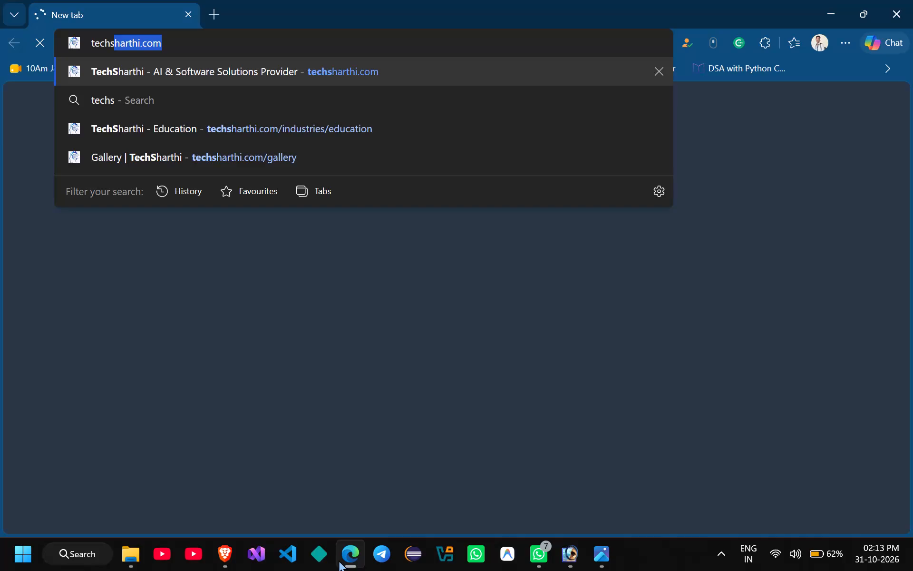
Open the techsharthi.com website in Microsoft Edge.
key(Return)
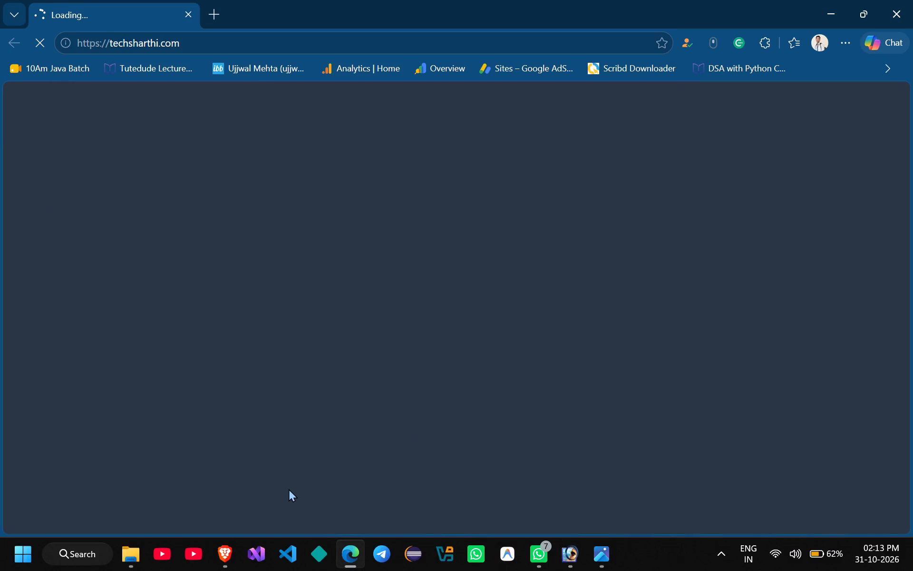
scroll(425, 303, left, 1)
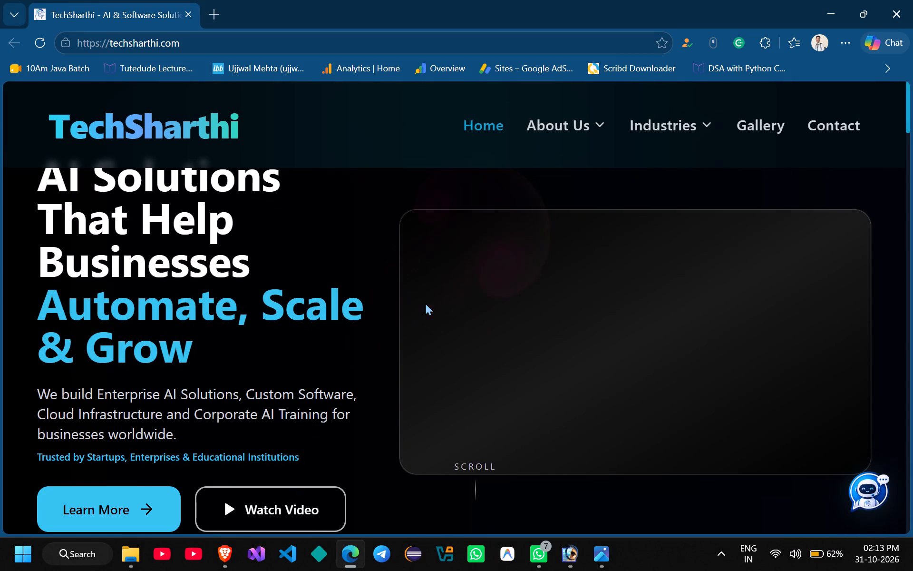
View the TechSharthi home page's source code and open its canonical link in a separate tab.
right_click(330, 210)
click(378, 497)
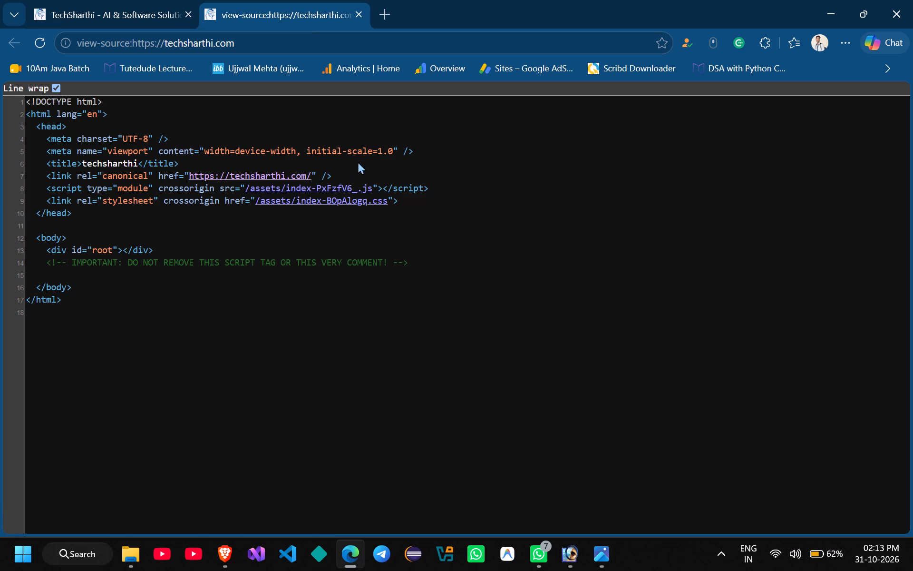
click(265, 178)
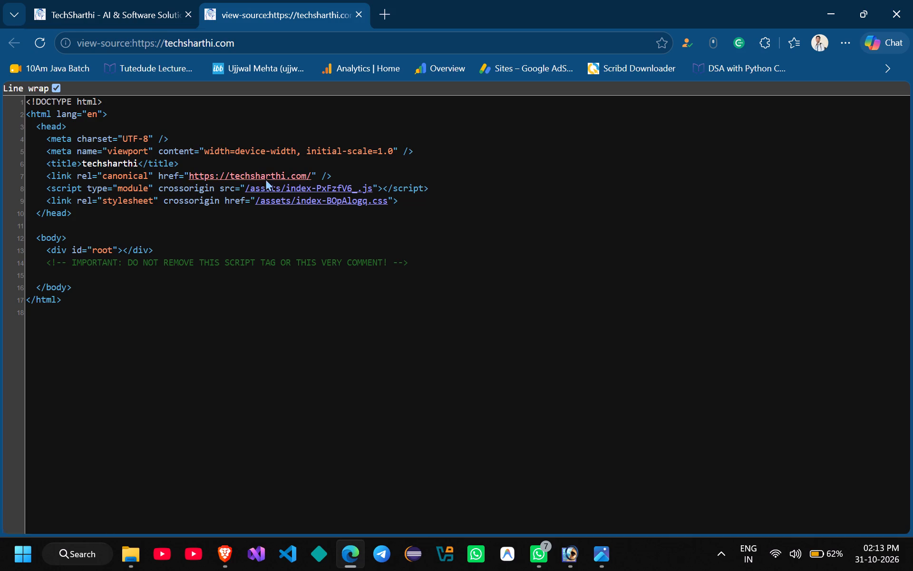
click(339, 0)
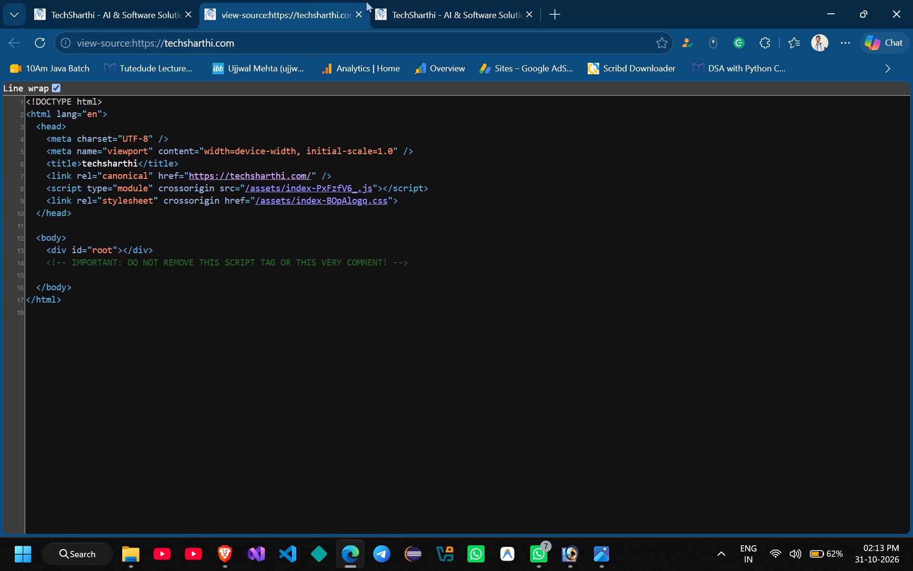
click(481, 0)
Inspect the home page's elements, expanding the head and its style block to look for a logo reference, and close the inspector.
right_click(387, 238)
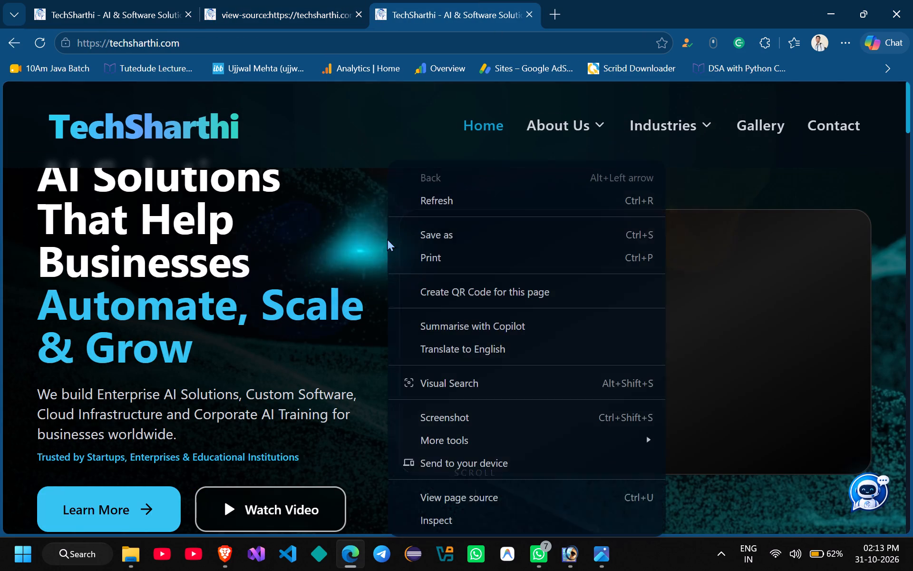
click(452, 514)
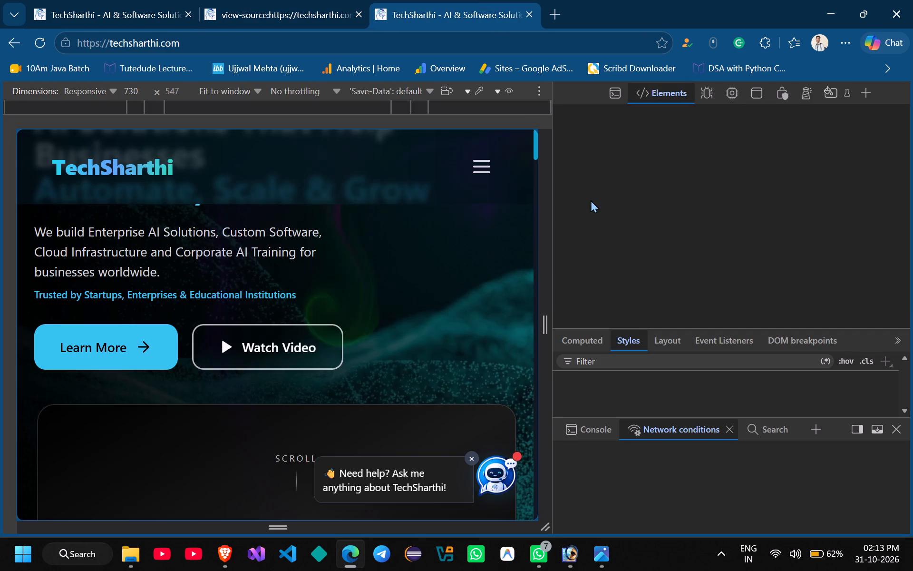
scroll(701, 199, up, 6)
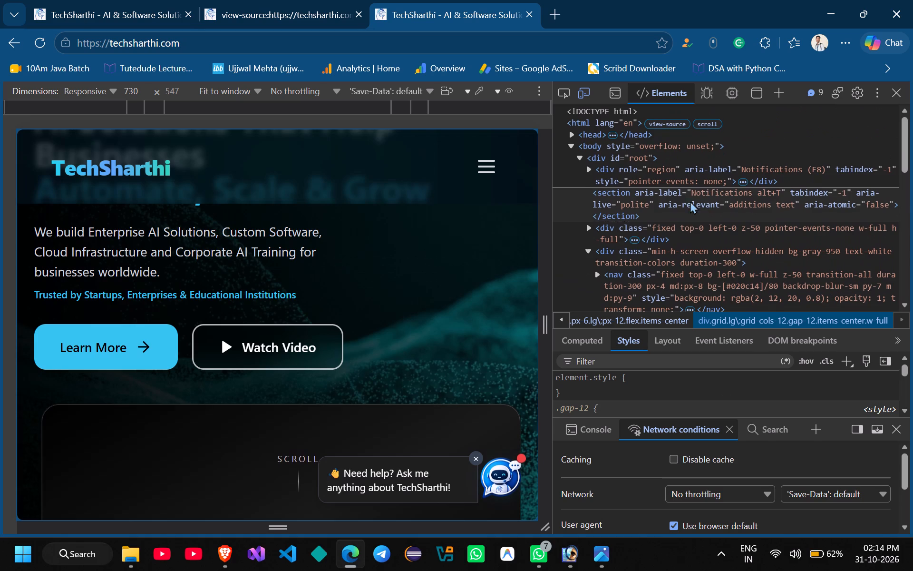
click(570, 130)
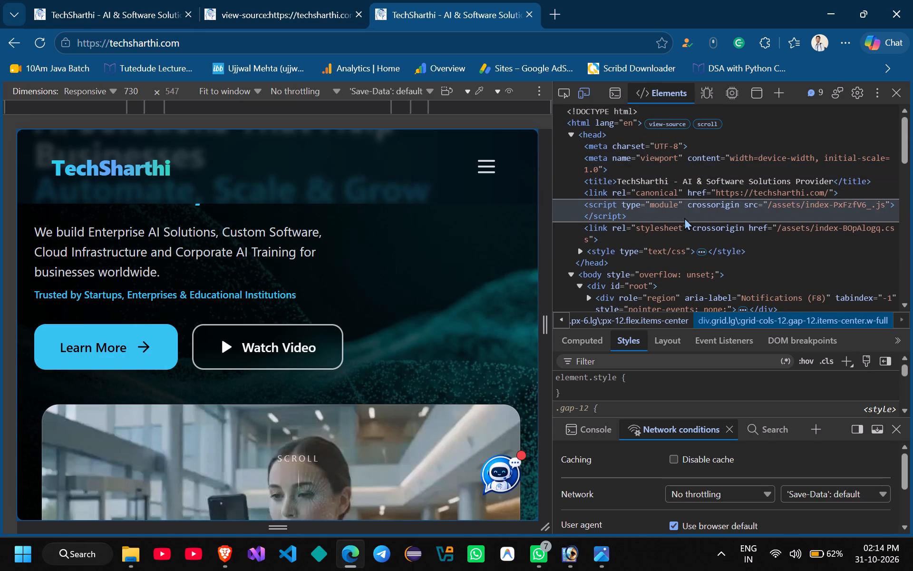
scroll(684, 217, left, 1)
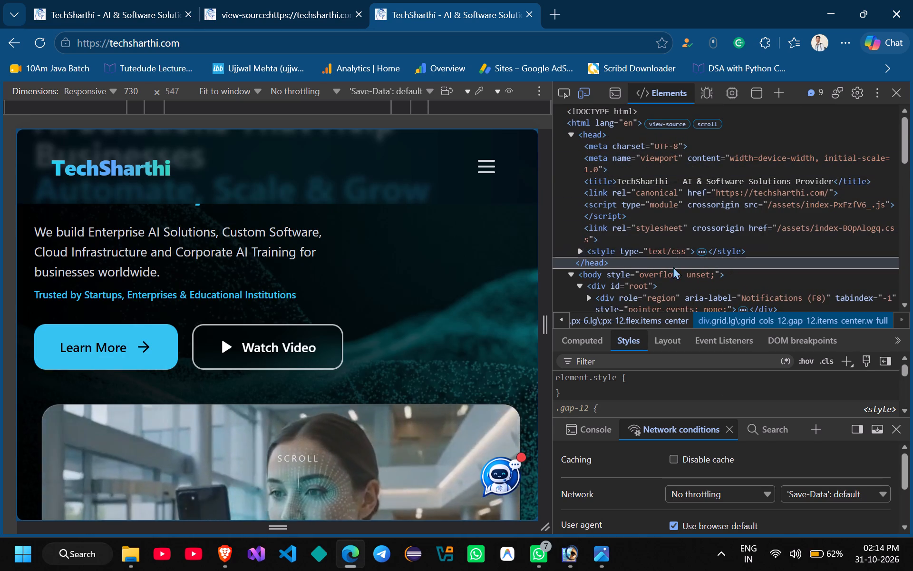
click(577, 251)
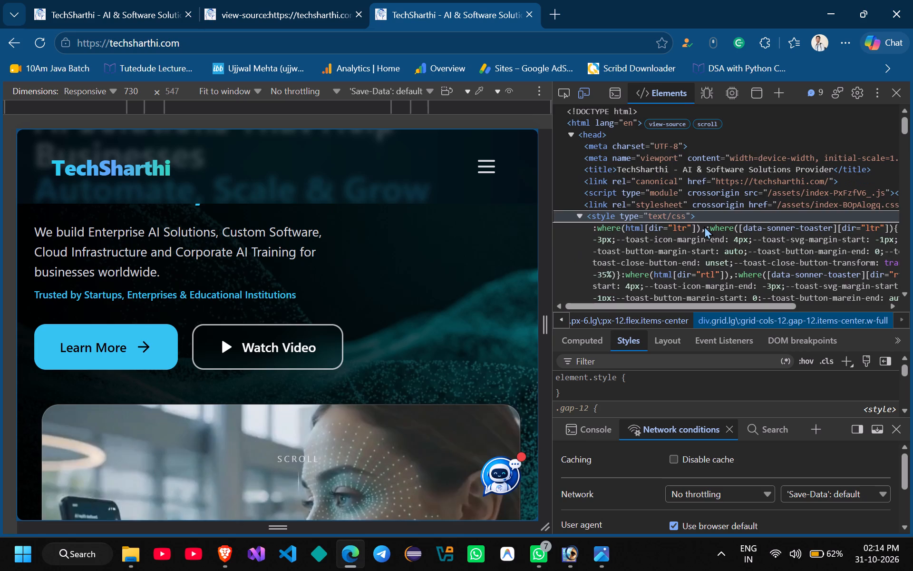
scroll(704, 226, down, 3)
scroll(704, 226, up, 6)
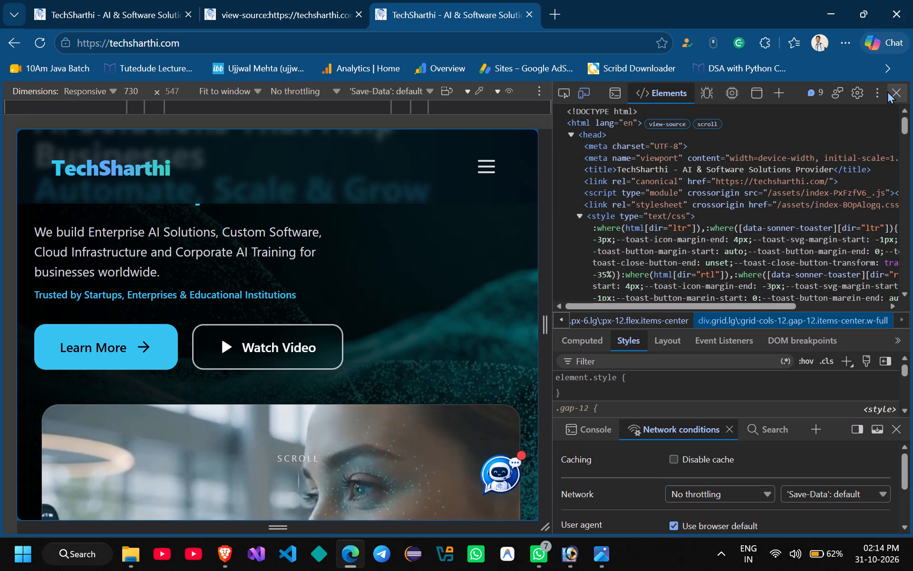
click(887, 91)
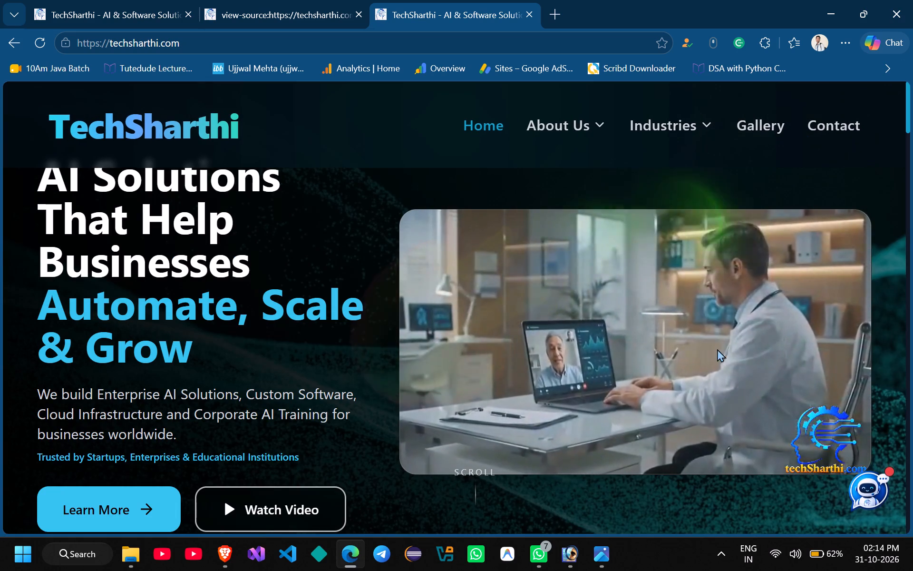
Look through the whole TechSharthi home page, from the hero section to the footer, for a usable logo.
scroll(390, 380, down, 1)
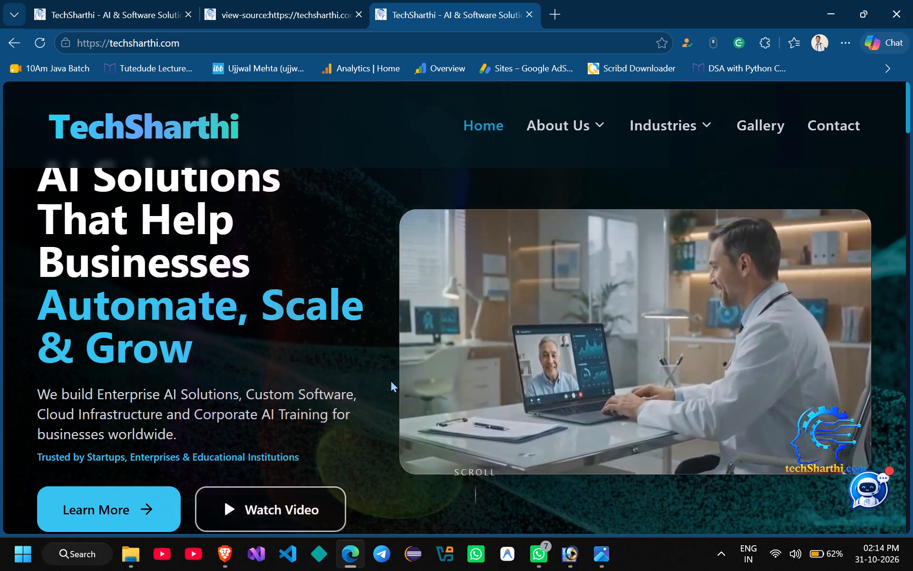
scroll(390, 380, down, 11)
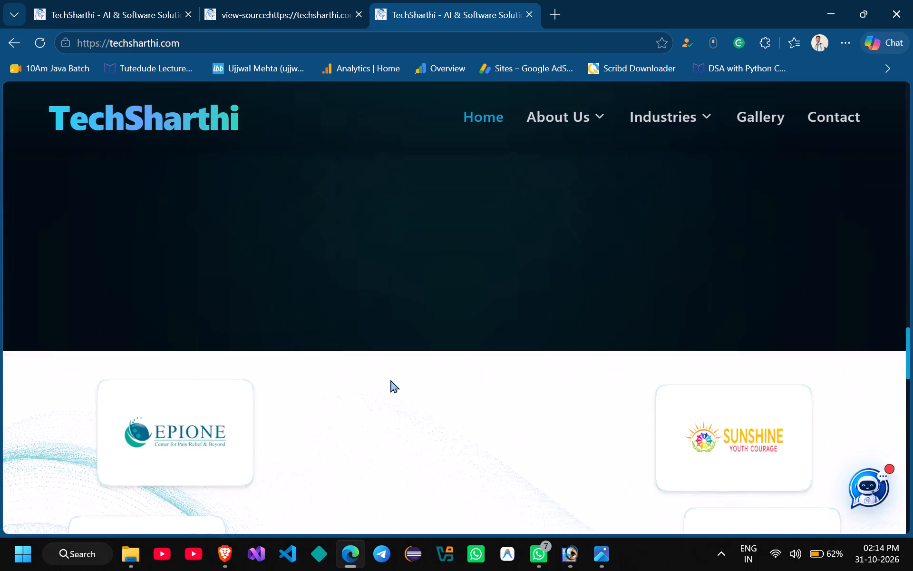
scroll(390, 380, down, 10)
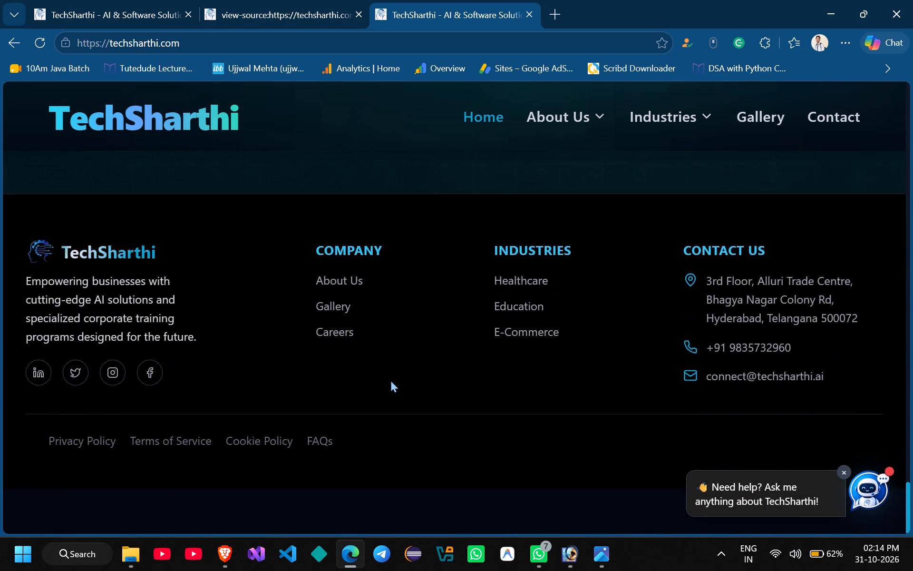
scroll(390, 380, up, 8)
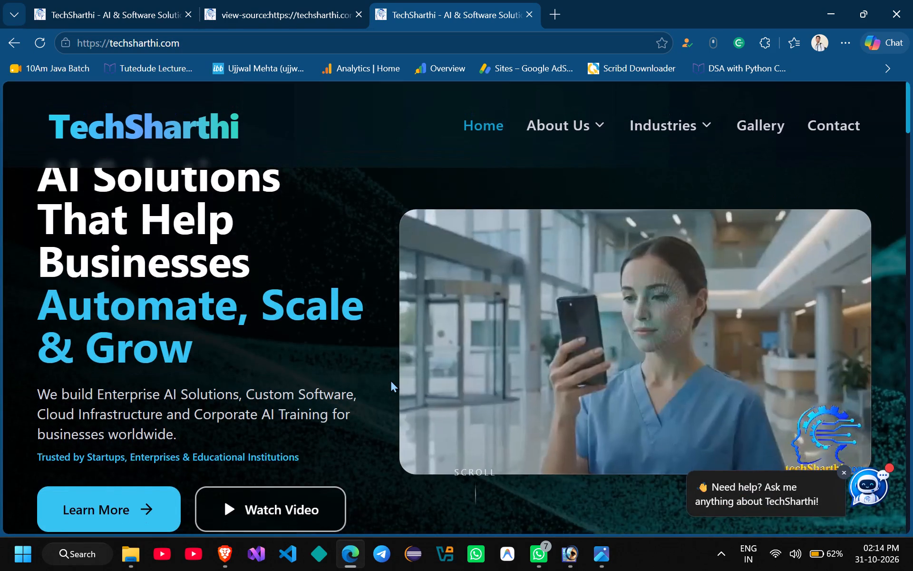
scroll(390, 380, up, 7)
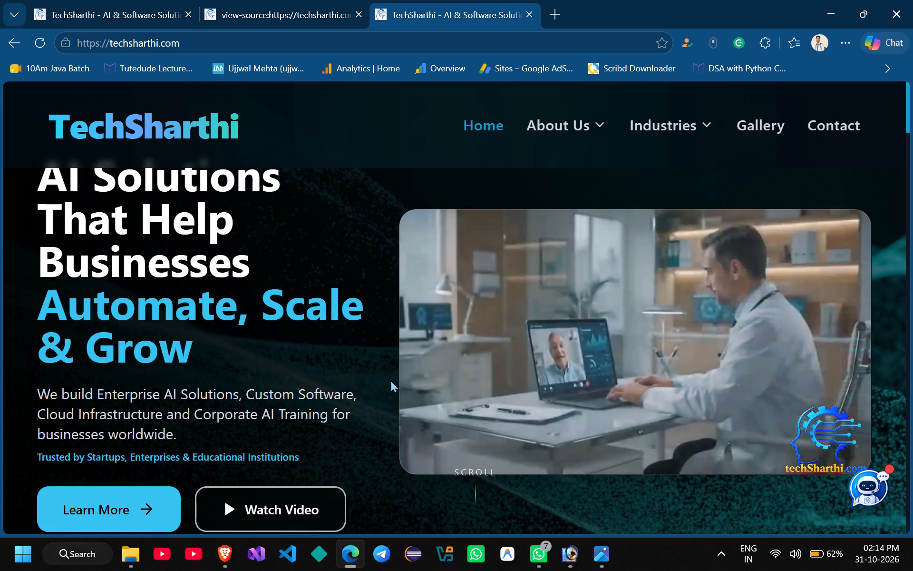
scroll(733, 406, right, 1)
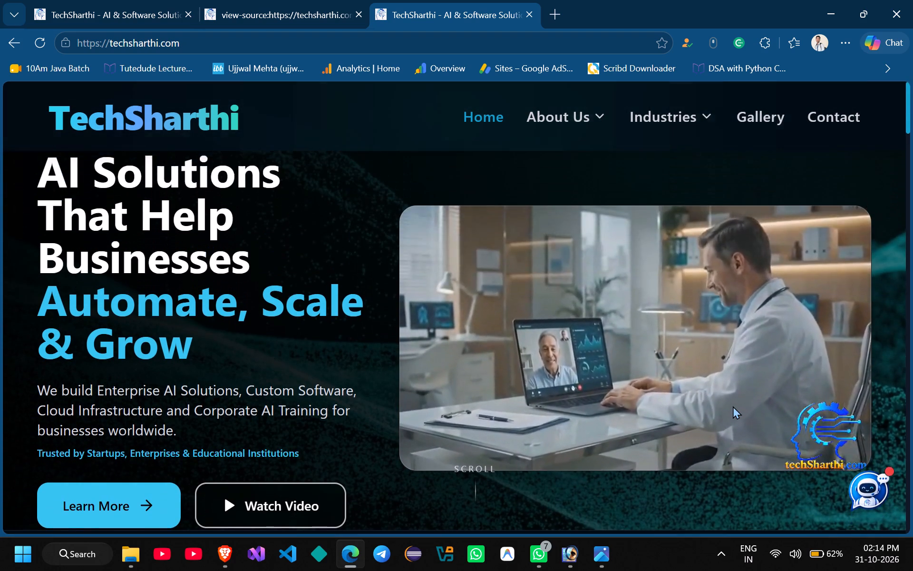
scroll(733, 406, up, 1)
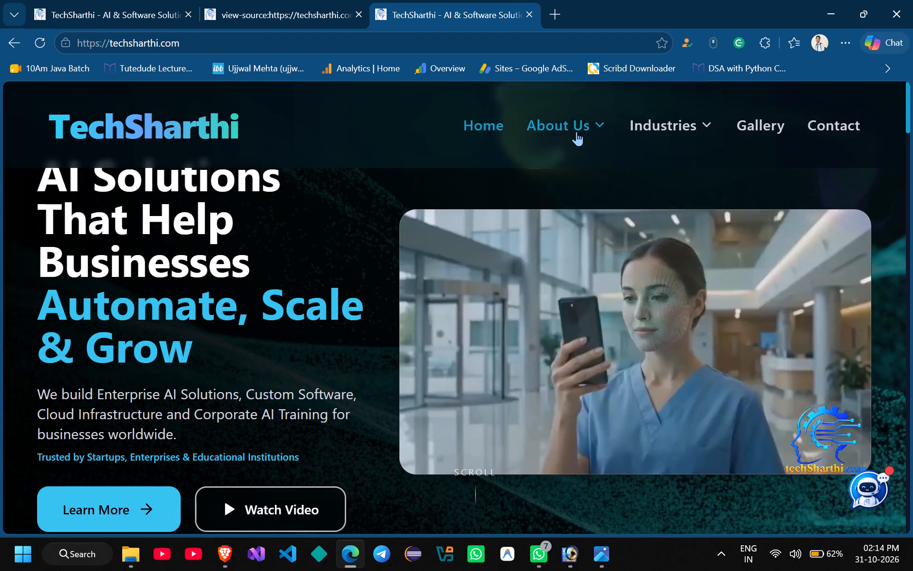
click(576, 131)
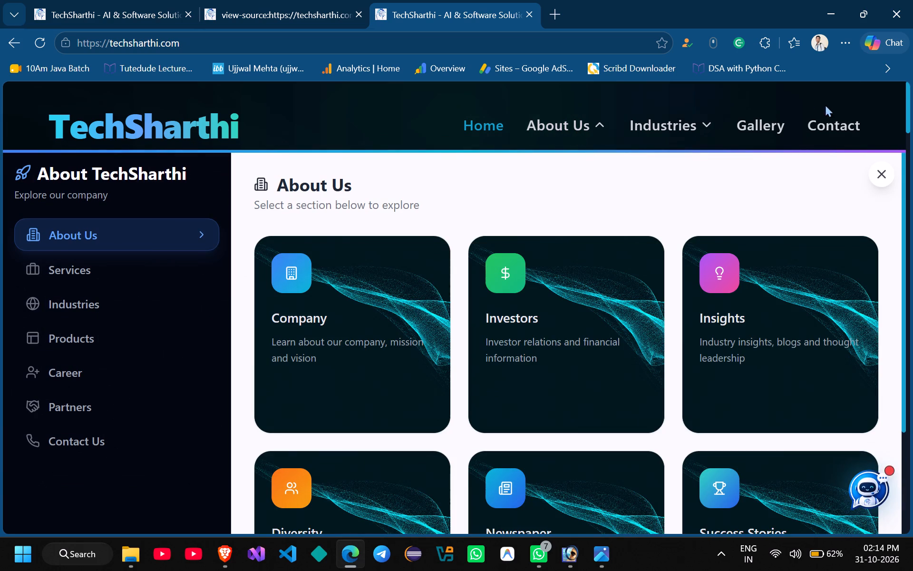
click(777, 134)
click(772, 133)
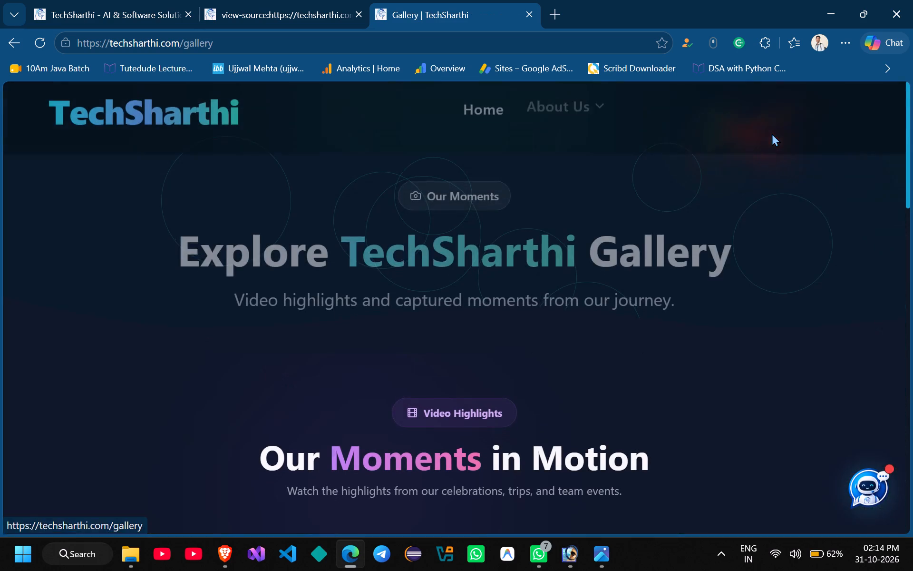
scroll(553, 315, down, 9)
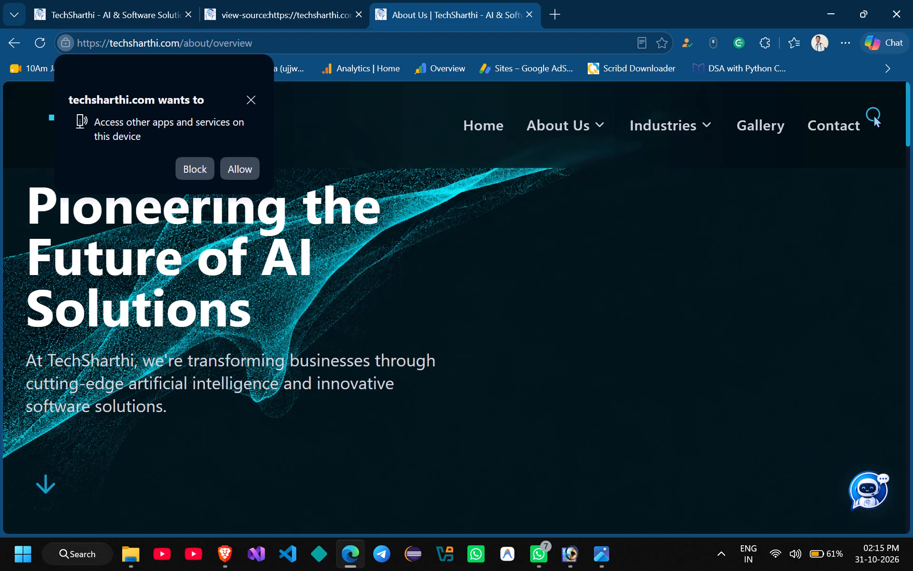
Block techsharthi.com from accessing other apps and services on this device.
click(203, 171)
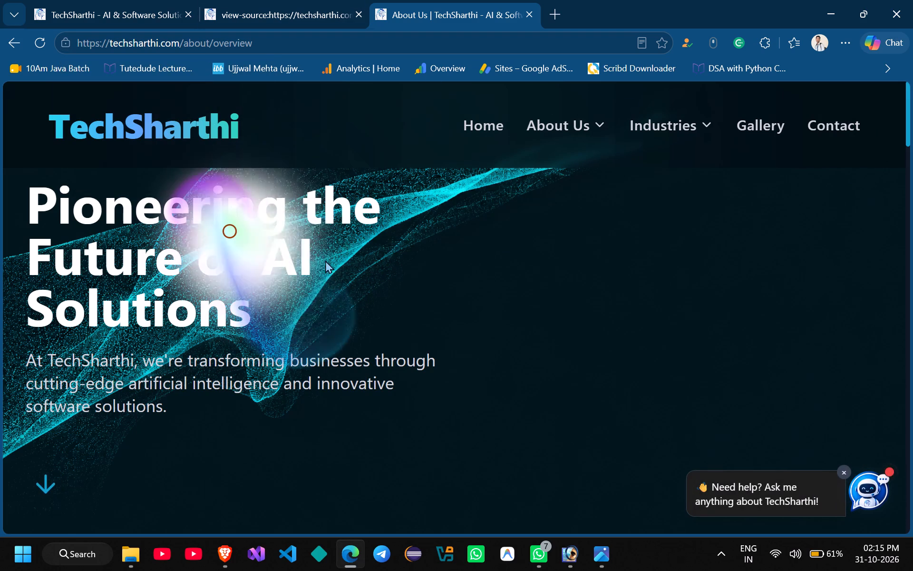
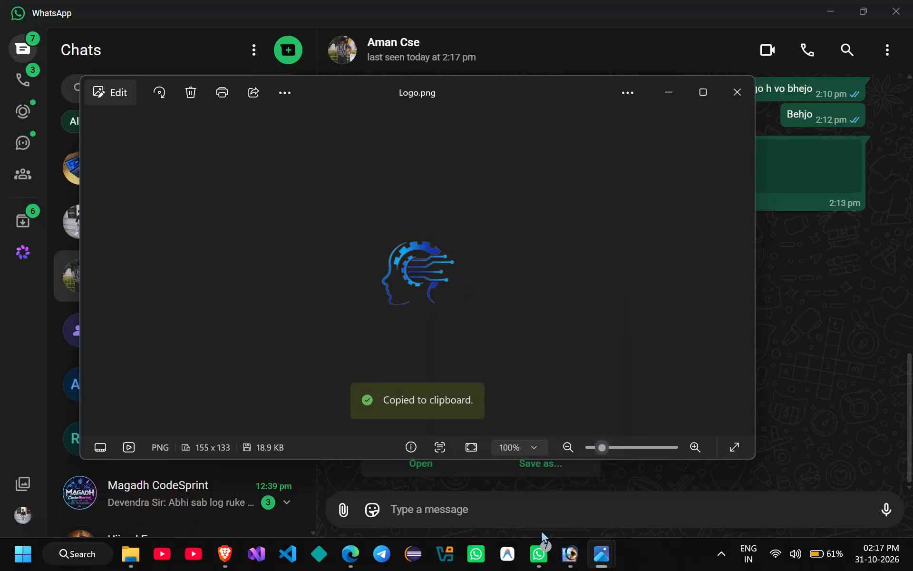
Switch to Photoshop and paste the copied head-and-gear logo onto the cheque as a new layer.
click(572, 552)
key(ctrl+v)
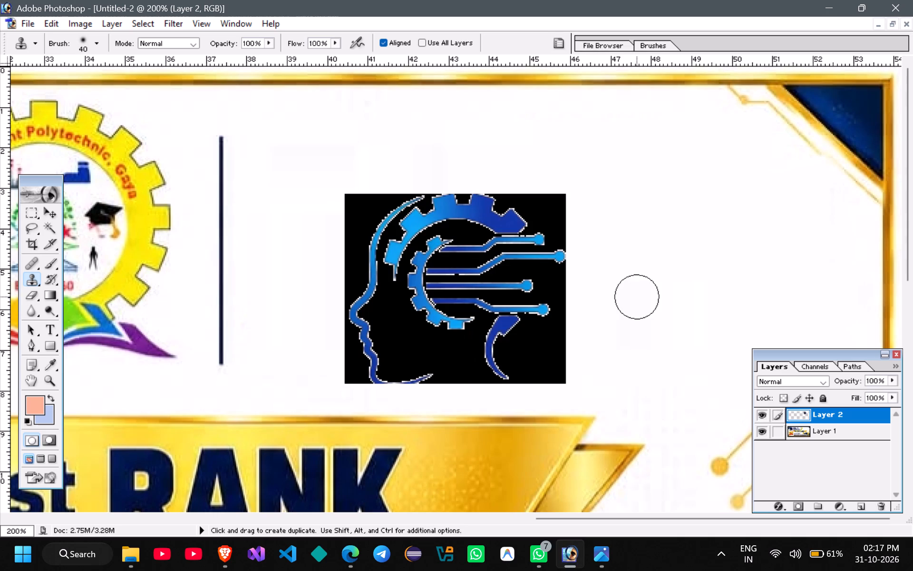
Delete the pasted logo's black background, including the leftover black patch between the top gear teeth, and clear the selection.
click(47, 231)
click(357, 218)
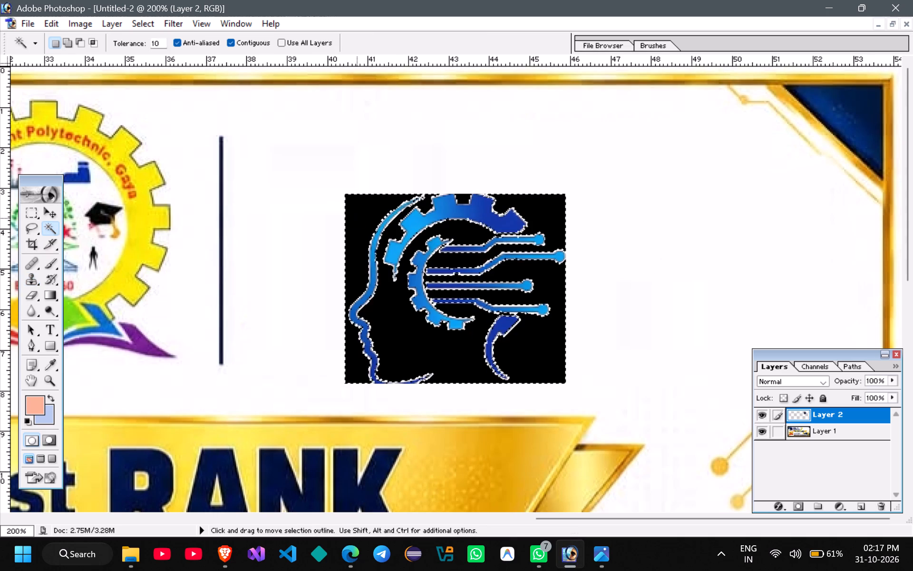
key(Delete)
click(468, 201)
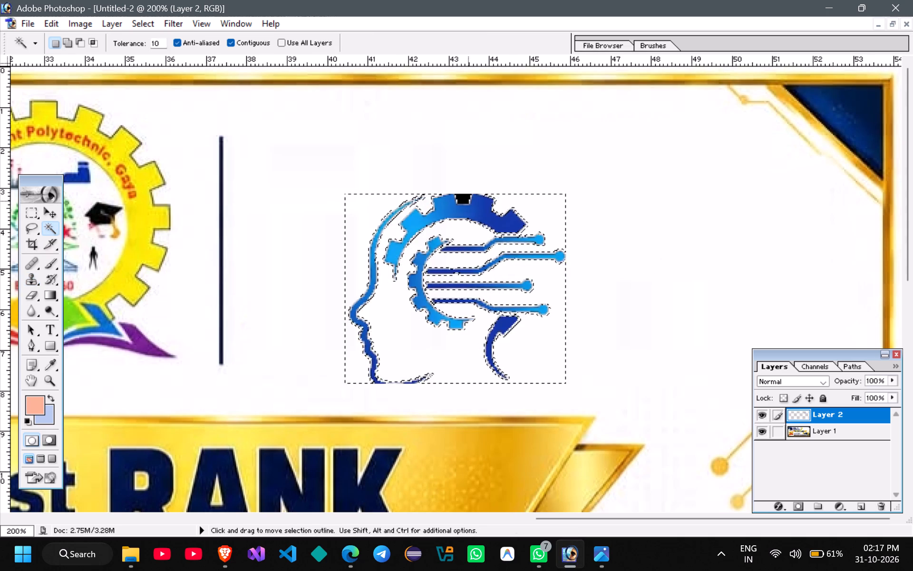
key(Delete)
click(534, 353)
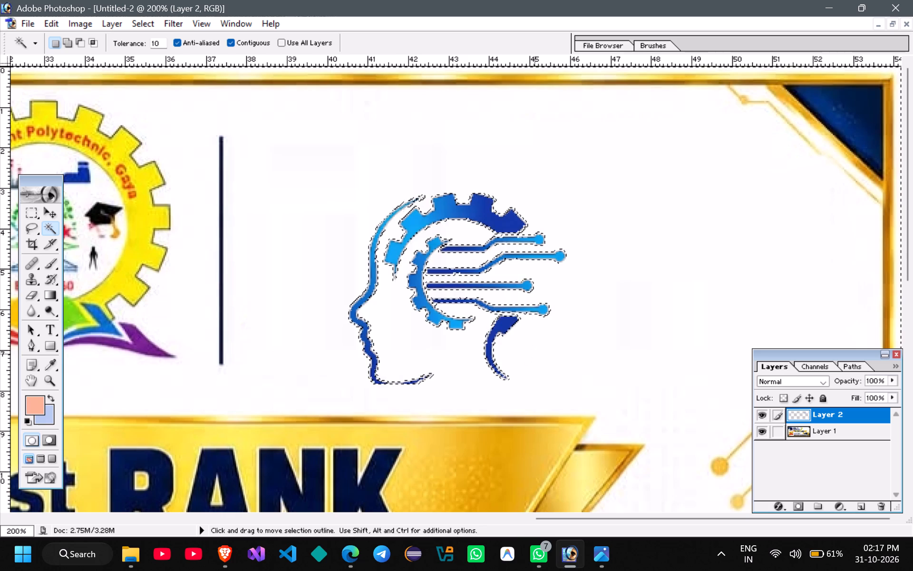
click(534, 353)
Position the logo in the cleared sponsor area, just beside the dark vertical divider line.
ctrl+drag(491, 216, 403, 177)
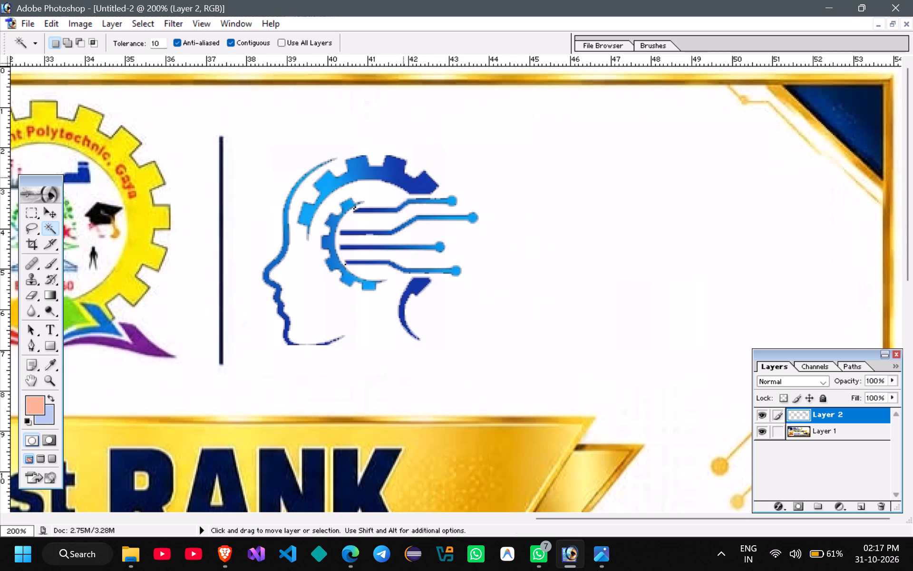
ctrl+drag(403, 177, 394, 165)
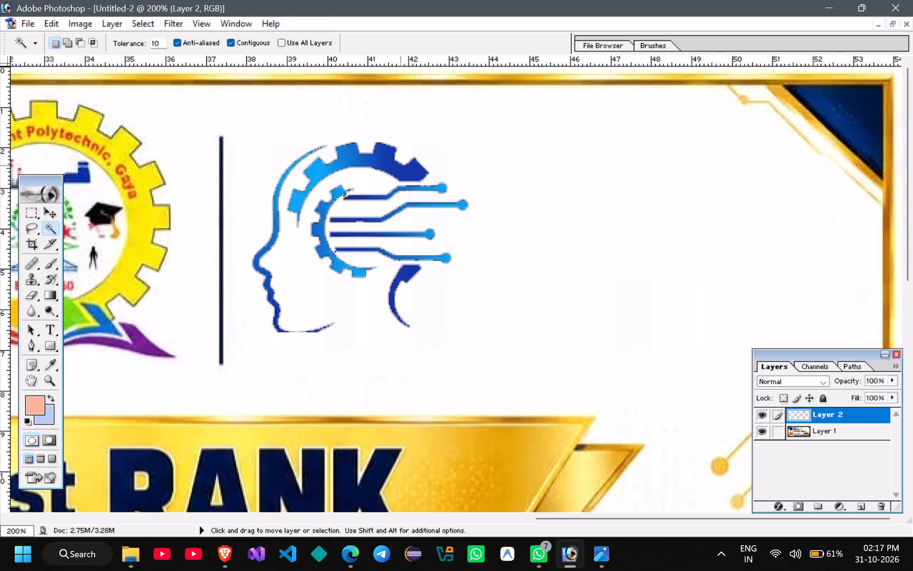
ctrl+drag(401, 165, 445, 176)
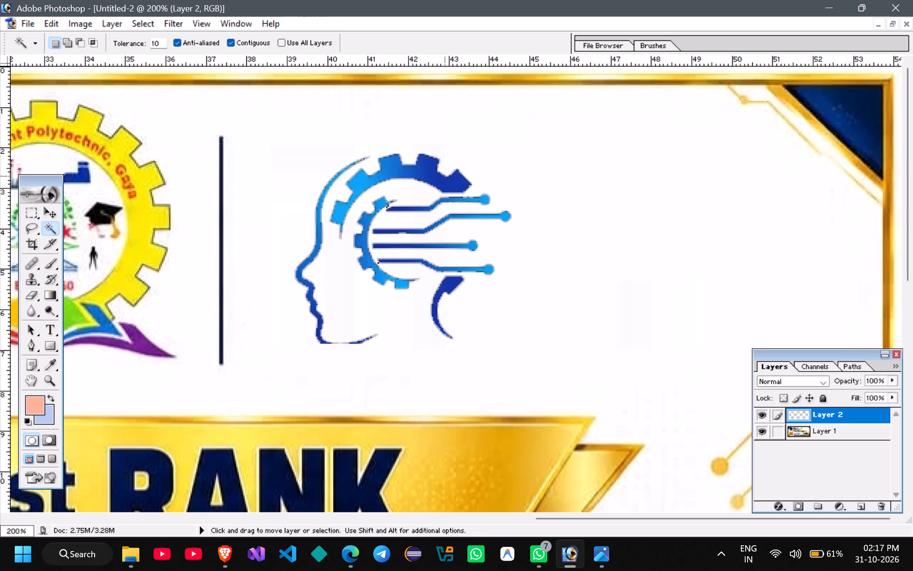
ctrl+drag(445, 176, 526, 192)
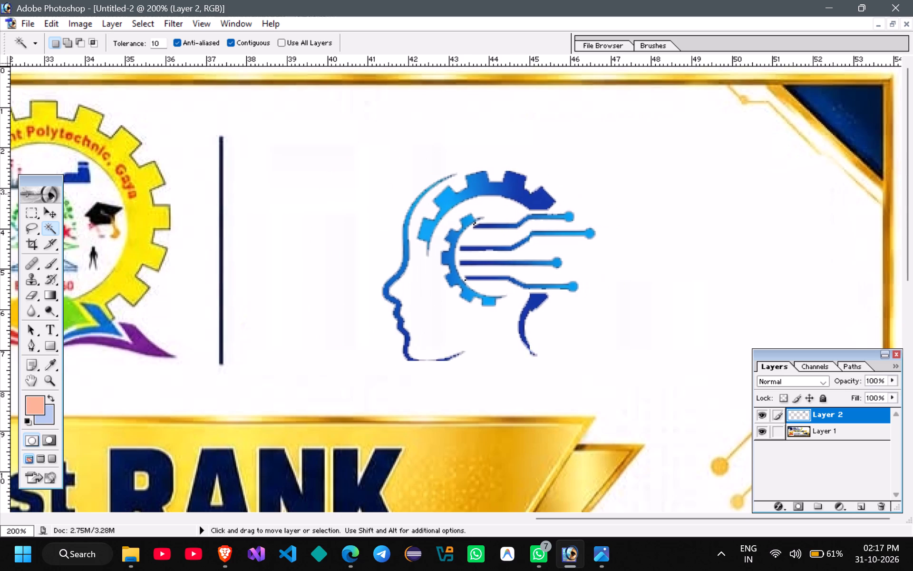
ctrl+drag(526, 192, 422, 162)
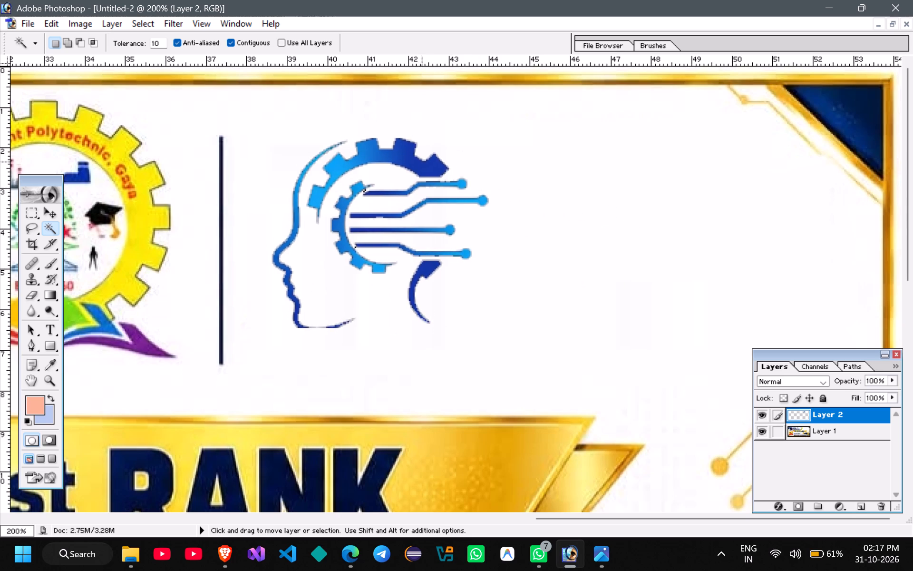
ctrl+drag(422, 162, 425, 165)
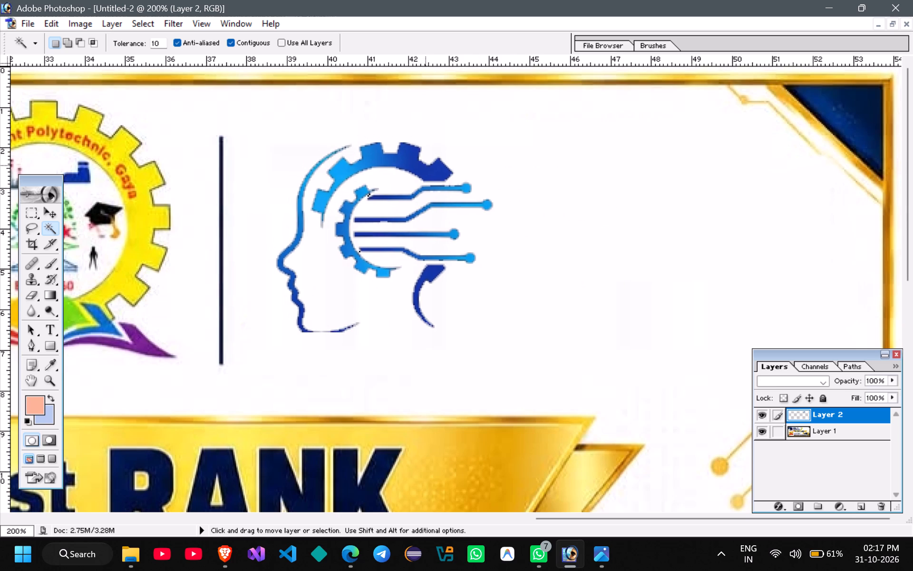
Add the text "PRIME SPONSOR" in the blank area beside the top of the logo.
click(48, 324)
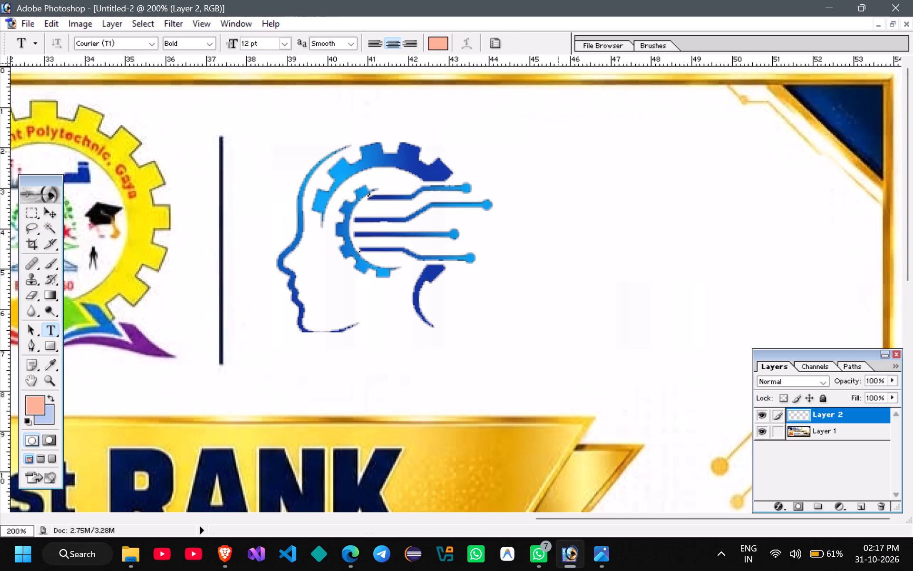
text(TITLE)
key(space)
text(SP)
key(ctrl+BackSpace)
key(ctrl+BackSpace)
key(ctrl+BackSpace)
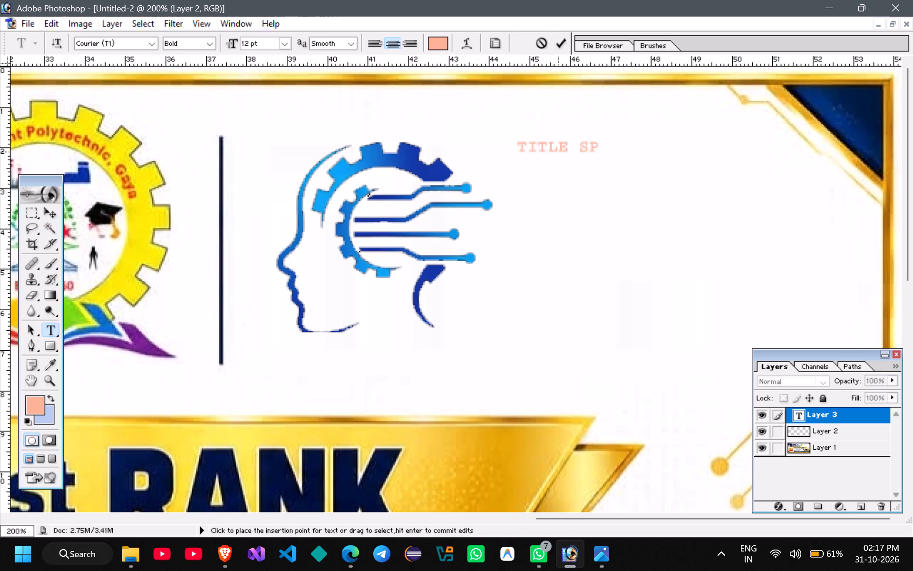
key(BackSpace)
key(BackSpace)
key(BackSpace)
key(BackSpace)
key(BackSpace)
key(BackSpace)
key(BackSpace)
key(BackSpace)
key(BackSpace)
key(BackSpace)
key(BackSpace)
key(BackSpace)
key(BackSpace)
key(BackSpace)
key(BackSpace)
key(BackSpace)
text(PRINE)
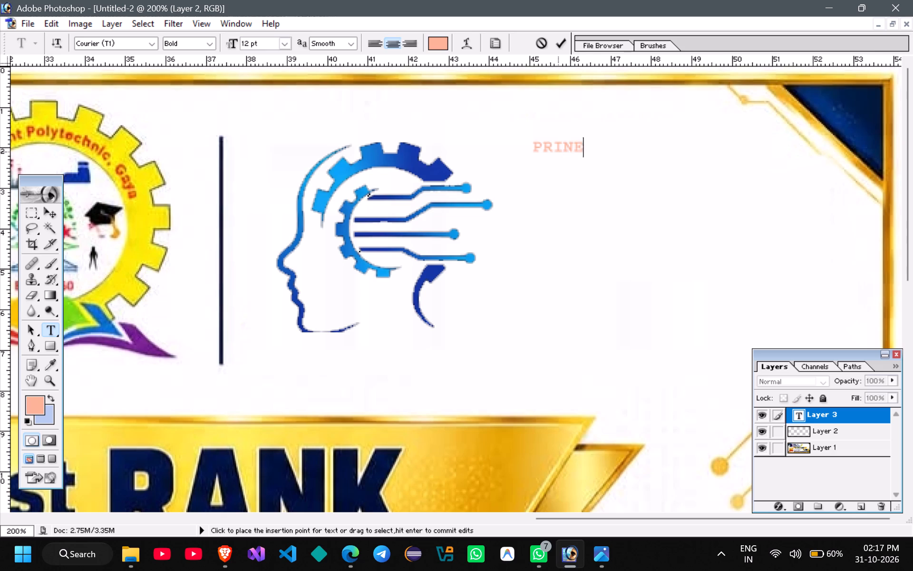
key(space)
key(BackSpace)
key(BackSpace)
key(BackSpace)
text(ME SPONSOR)
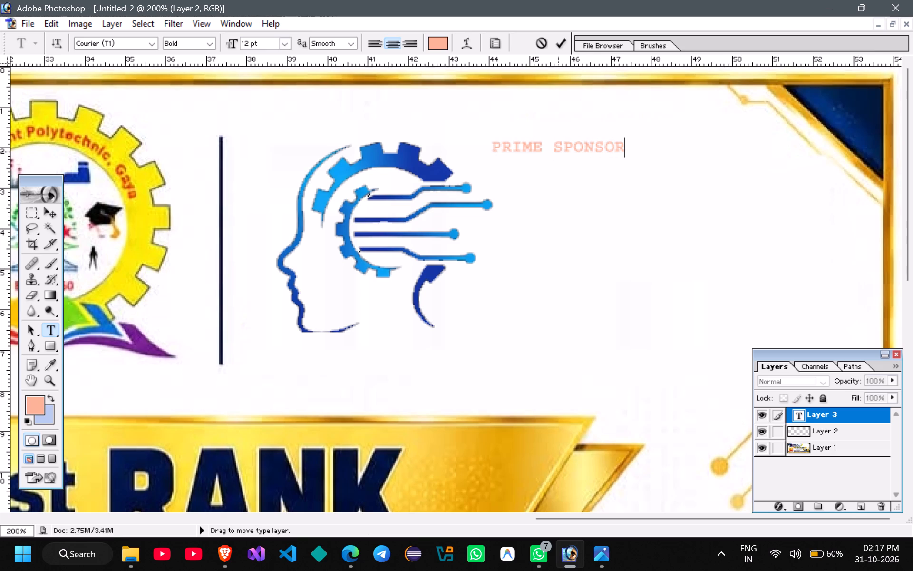
Enlarge the "PRIME SPONSOR" text to 26 pt.
key(ctrl+a)
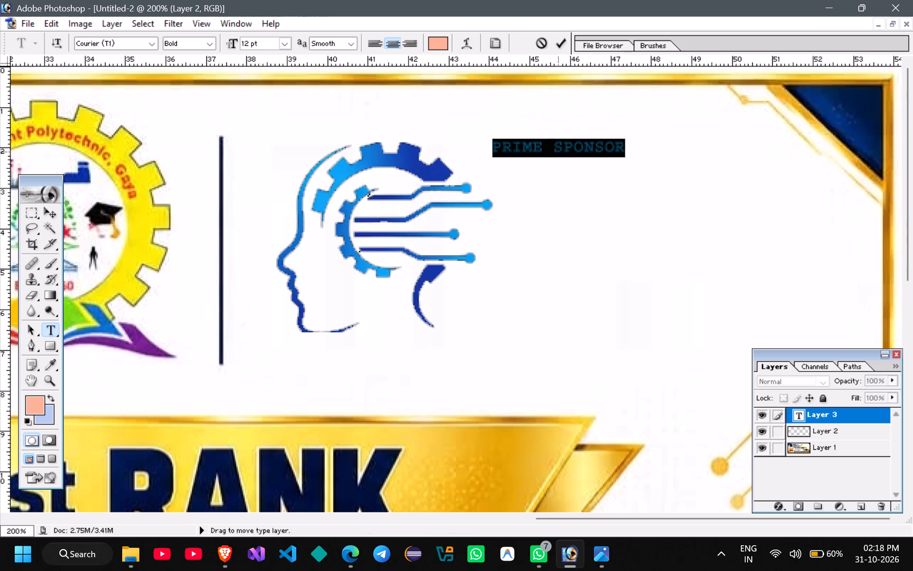
key(ctrl+shift+period)
key(ctrl+shift+period)
key(ctrl+shift+period)
key(ctrl+shift+period)
key(ctrl+shift+period)
key(ctrl+shift+period)
key(ctrl+shift+period)
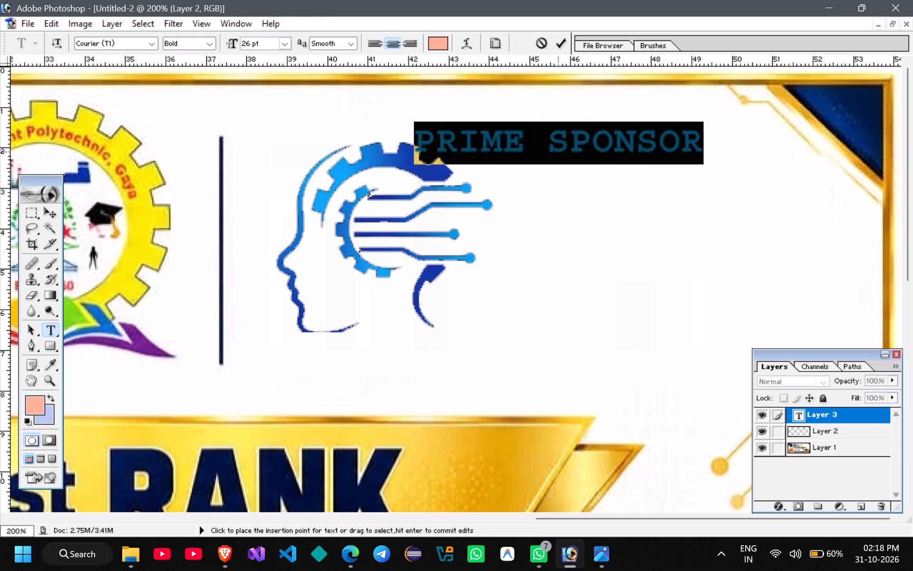
Move the "PRIME SPONSOR" text clear of the logo, to the right of its upper part.
click(56, 206)
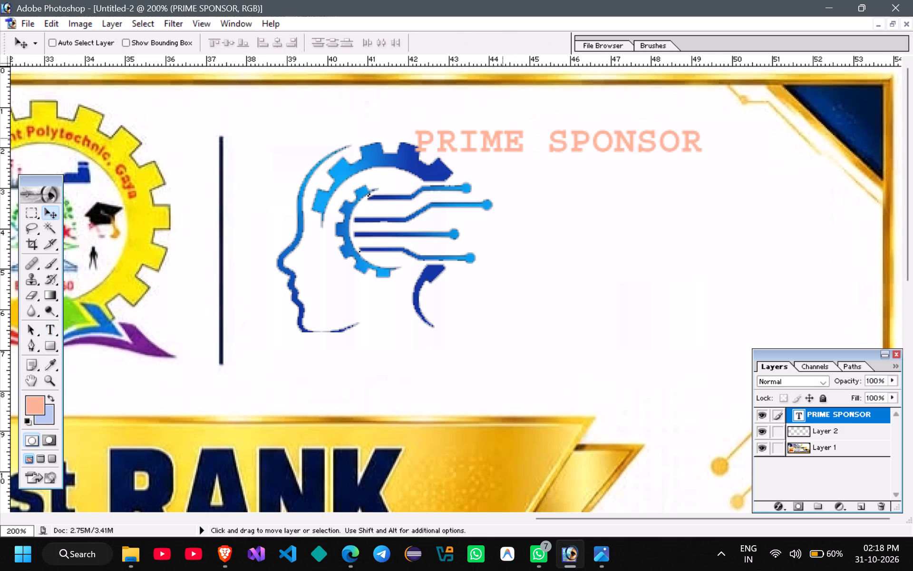
drag(510, 141, 610, 165)
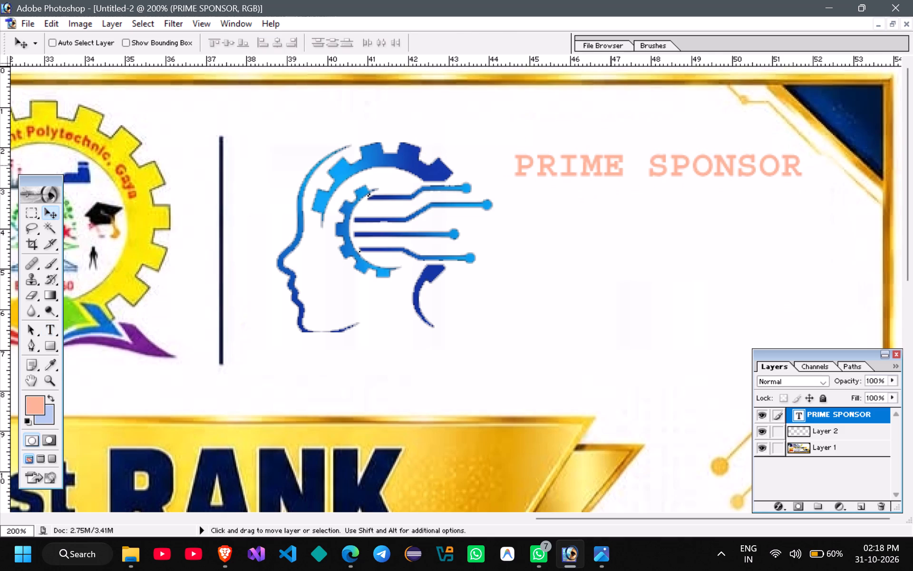
drag(610, 165, 606, 173)
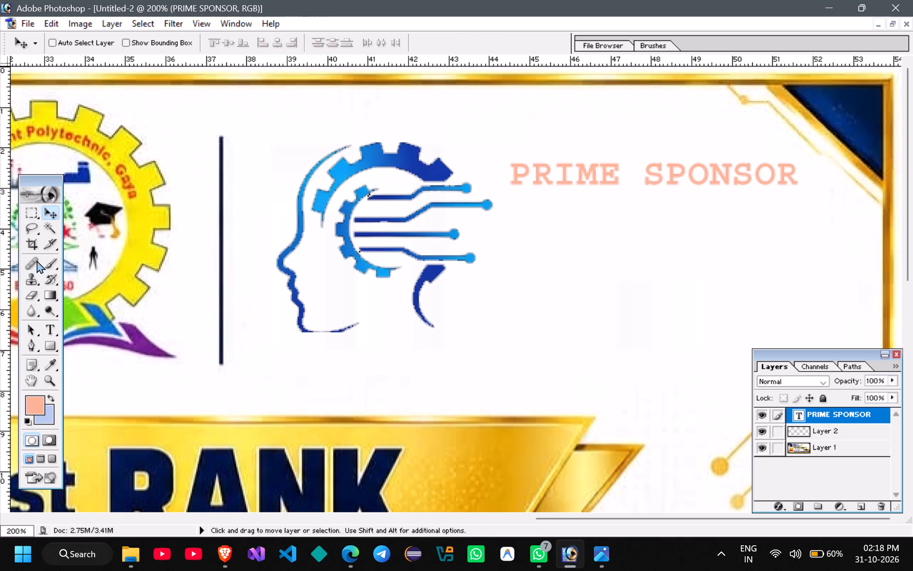
Change the colour of the "PRIME SPONSOR" text to dark navy blue.
click(52, 331)
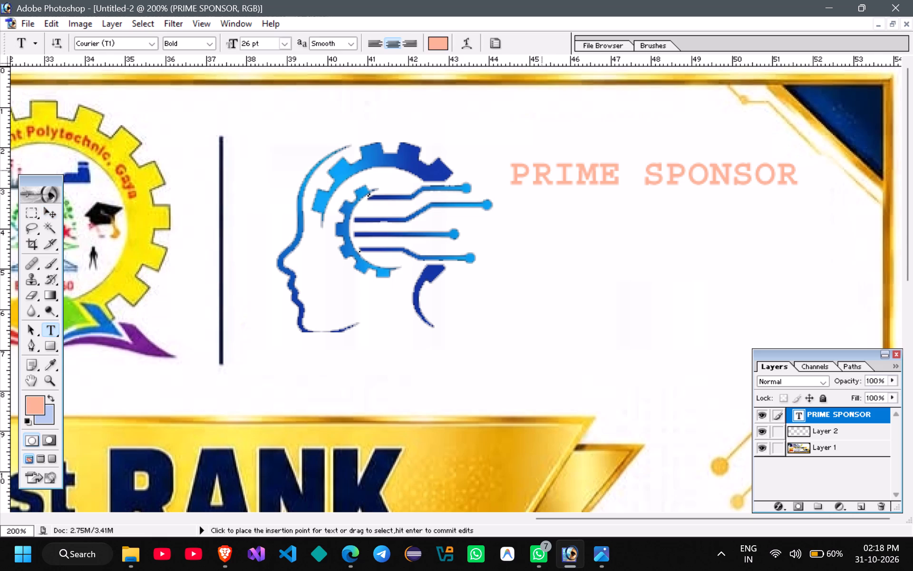
click(540, 172)
key(ctrl+a)
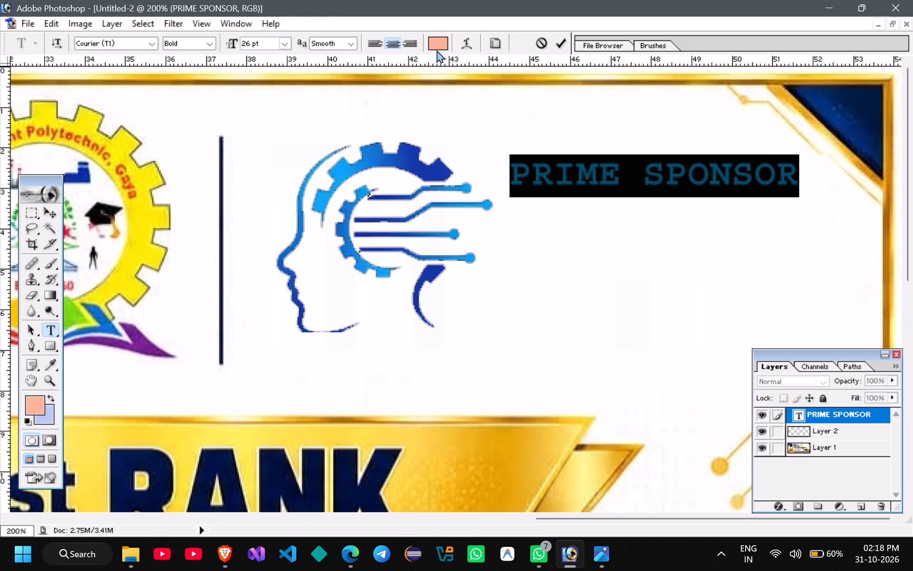
click(439, 40)
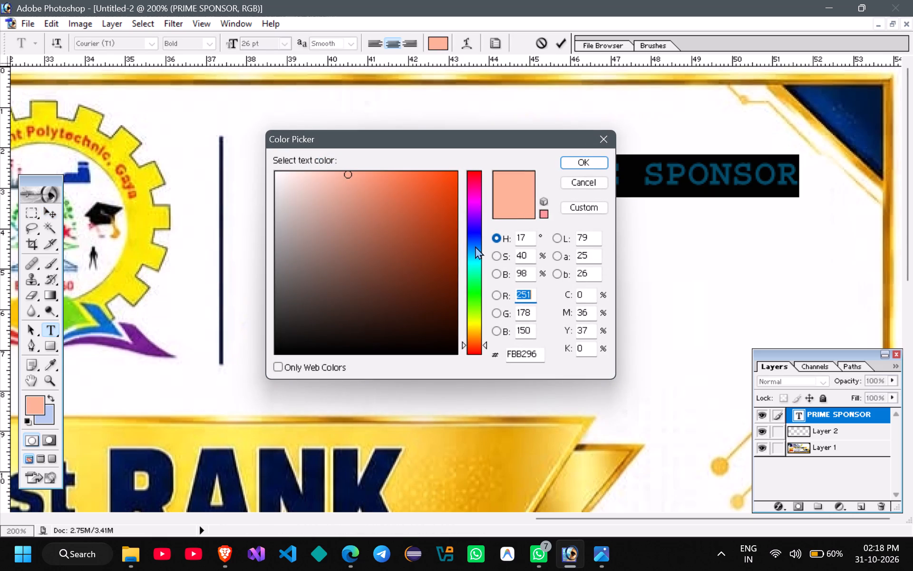
click(475, 238)
drag(427, 210, 484, 288)
key(Return)
click(691, 165)
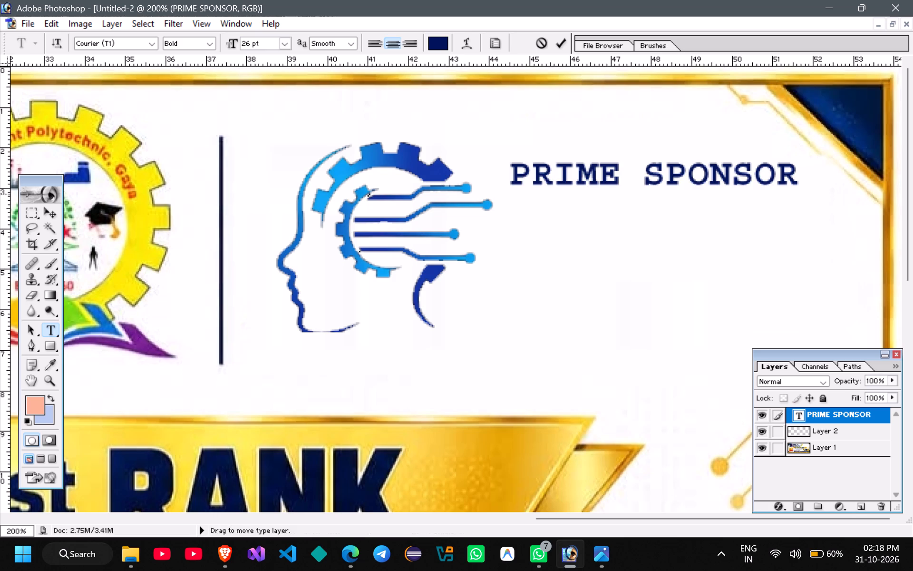
Duplicate the "PRIME SPONSOR" text and place the copy below the original, level with the lower part of the logo.
click(54, 205)
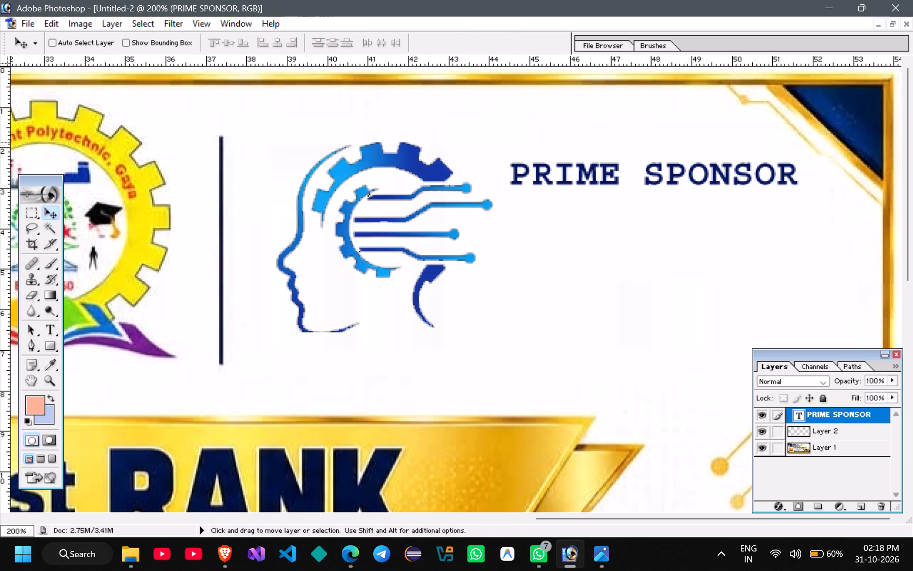
click(584, 170)
ctrl+alt+drag(584, 170, 578, 302)
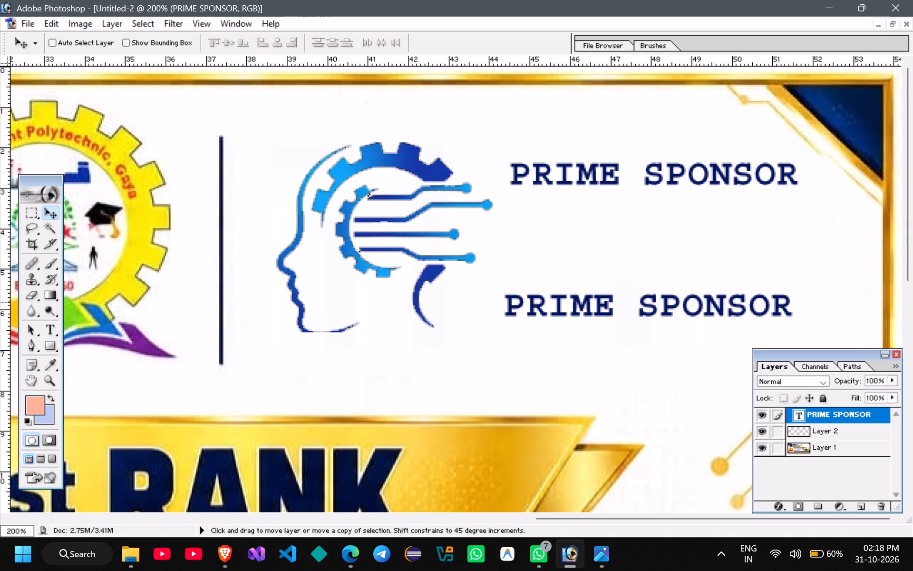
ctrl+alt+drag(578, 302, 579, 302)
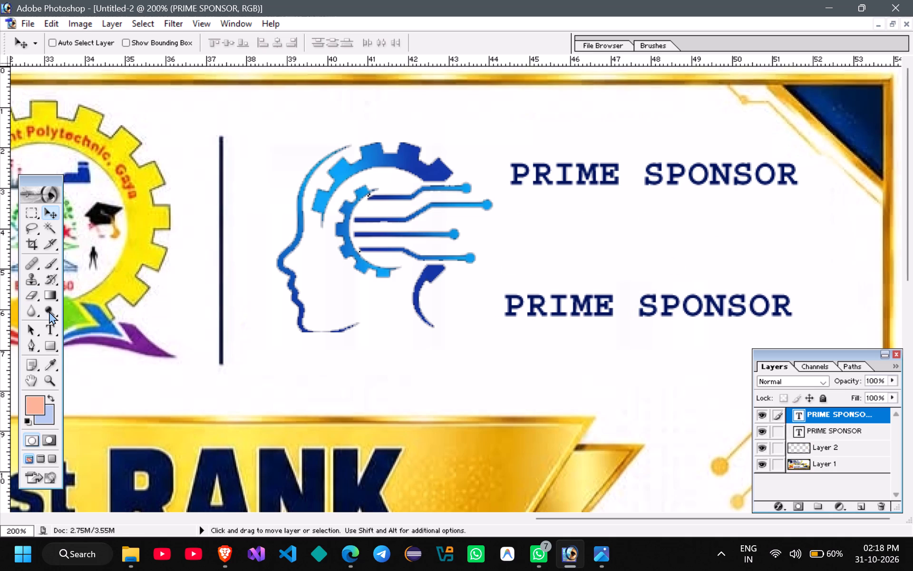
Replace the wording of the lower "PRIME SPONSOR" copy with "techSharthi.com".
double_click(50, 312)
click(50, 335)
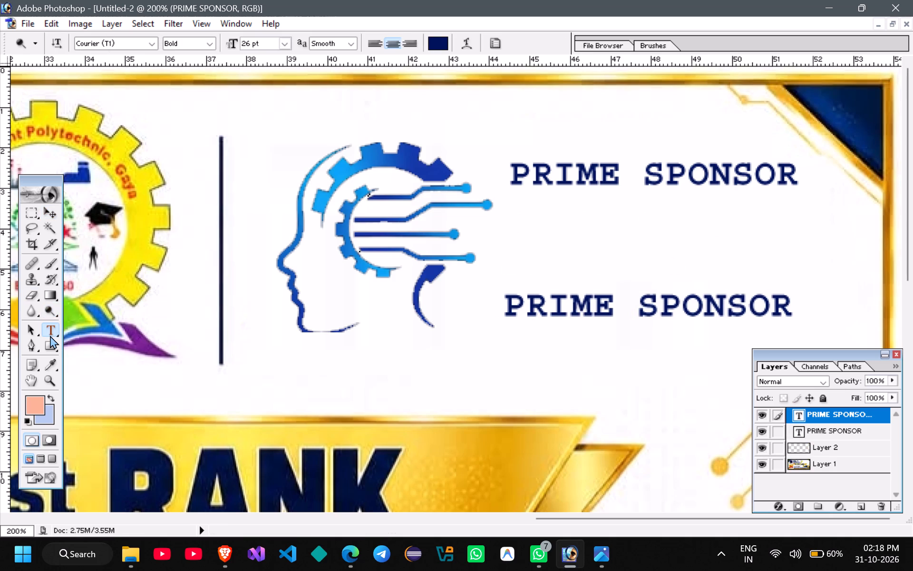
click(546, 301)
key(ctrl+a)
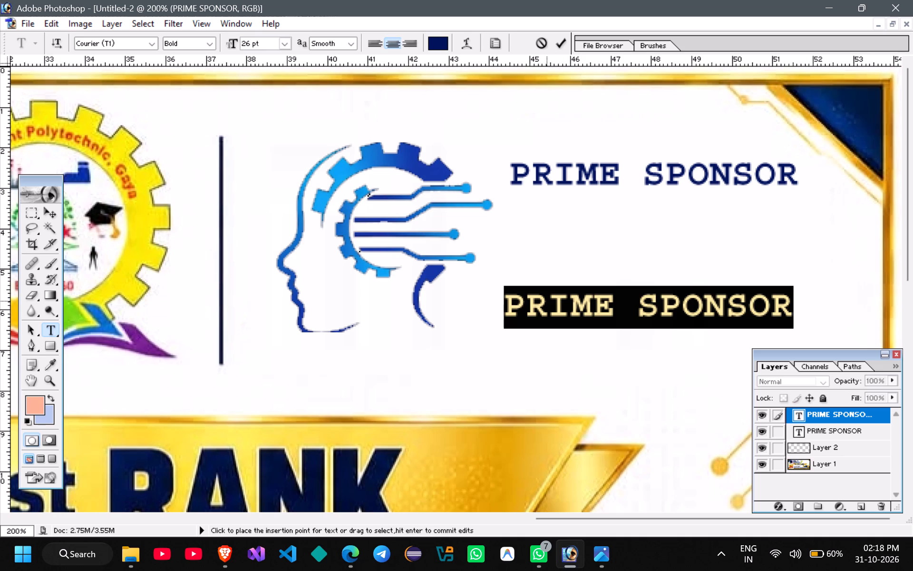
text(techSar)
key(BackSpace)
key(BackSpace)
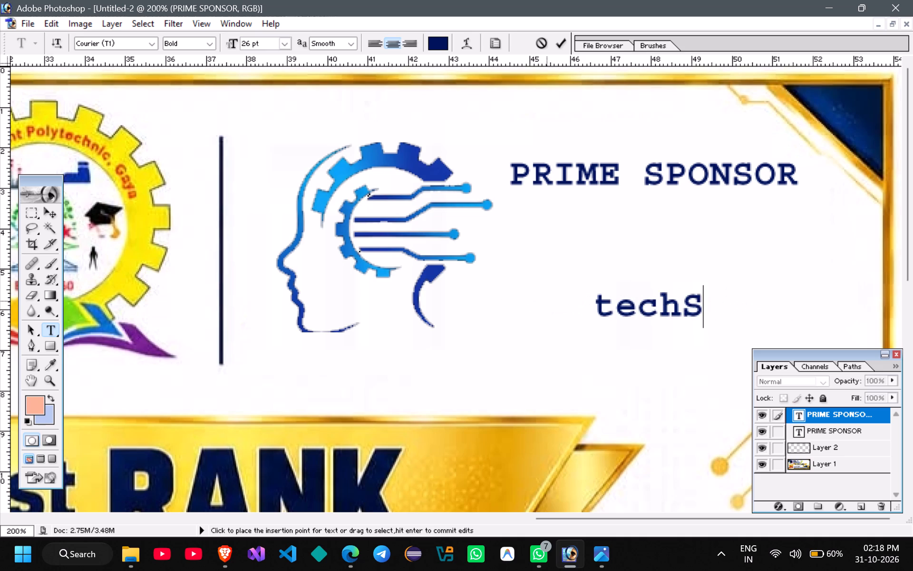
text(harthi.com)
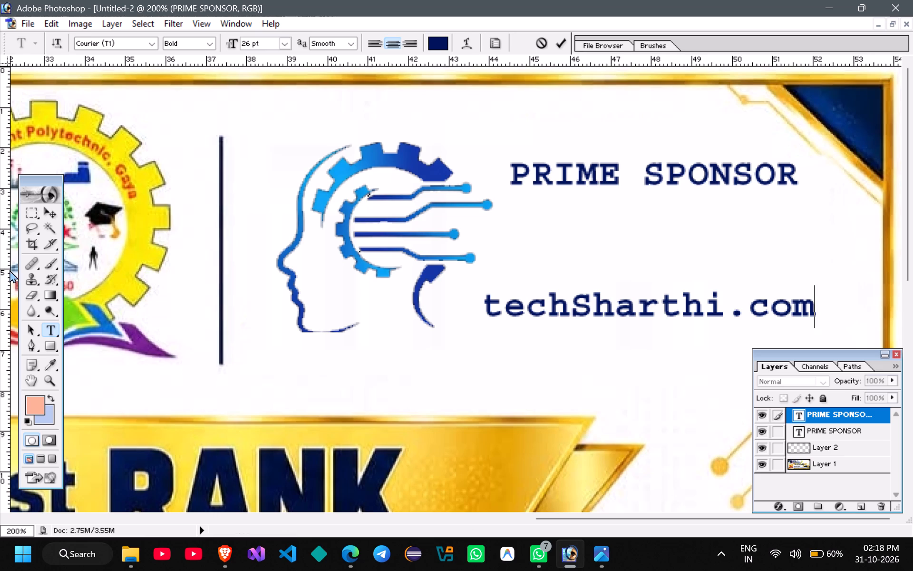
Nudge the "techSharthi.com" text upward and slightly right so it sits beside the lower part of the logo.
click(53, 218)
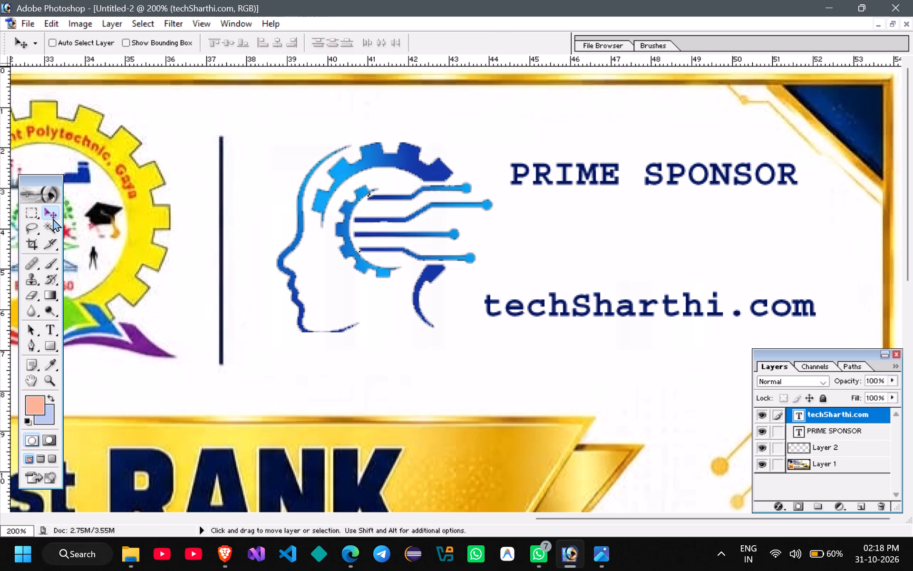
key(ctrl+Up)
key(ctrl+Up)
key(ctrl+Up)
key(ctrl+Up)
key(ctrl+Up)
key(ctrl+Up)
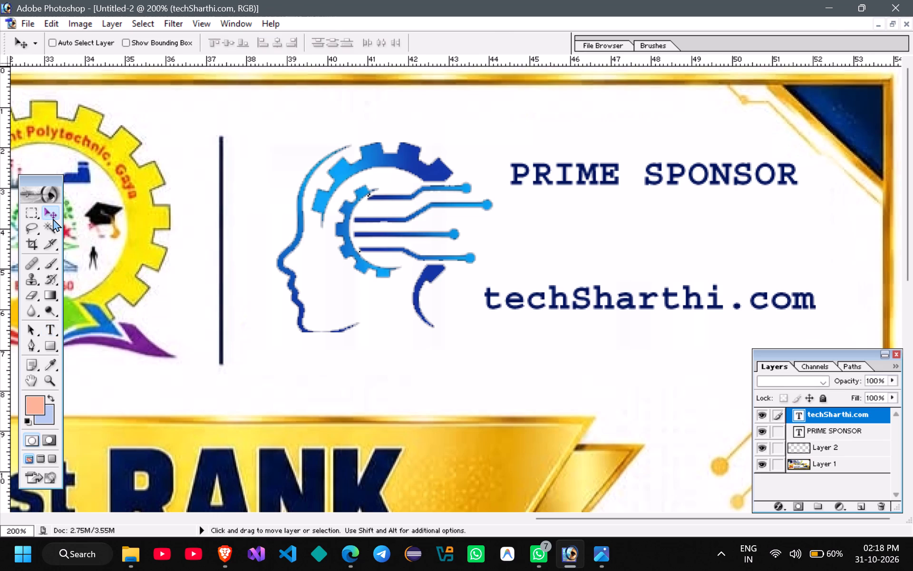
key(ctrl+Up)
key(ctrl+Up)
key(ctrl+Up)
key(ctrl+Up)
key(ctrl+Up)
key(ctrl+Up)
key(ctrl+Up)
key(ctrl+Up)
key(ctrl+Up)
key(ctrl+Up)
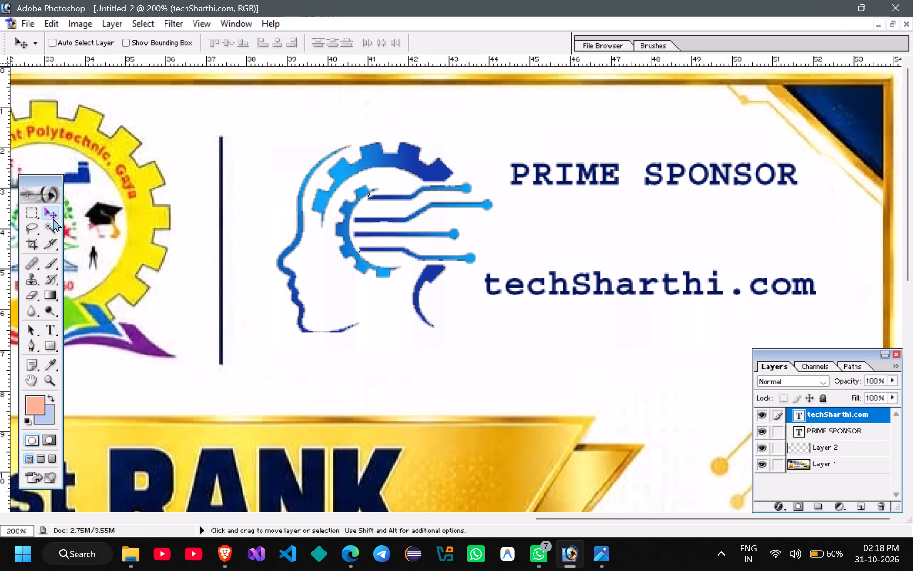
key(ctrl+Right)
key(ctrl+Right)
key(ctrl+Right)
key(ctrl+Right)
key(ctrl+Down)
key(ctrl+Down)
key(ctrl+Down)
key(ctrl+Down)
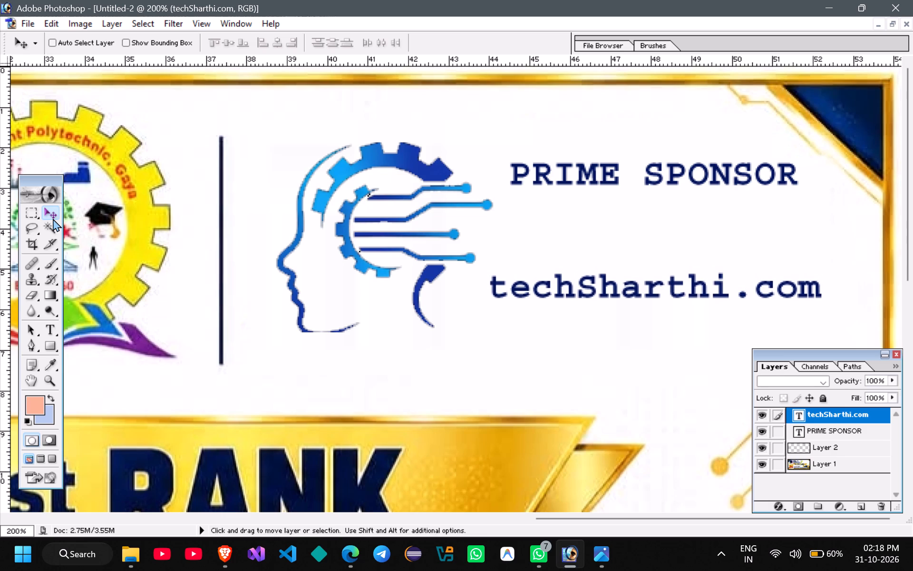
Move the "PRIME SPONSOR" text down so it sits directly above "techSharthi.com".
ctrl+click(563, 169)
ctrl+drag(563, 169, 576, 249)
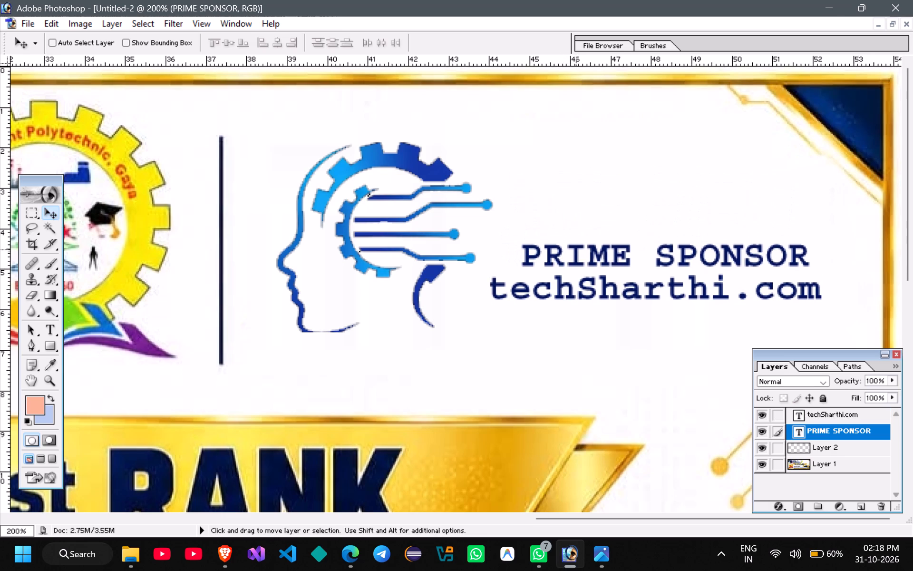
Move the "PRIME SPONSOR" text slightly up to leave a gap above "techSharthi.com".
ctrl+drag(576, 249, 571, 225)
key(ctrl+minus)
key(ctrl+minus)
key(ctrl+minus)
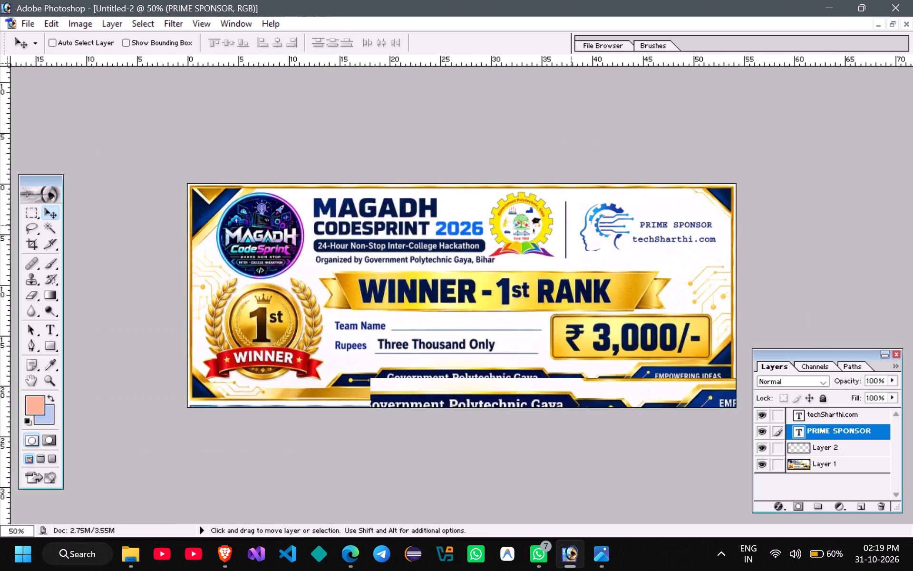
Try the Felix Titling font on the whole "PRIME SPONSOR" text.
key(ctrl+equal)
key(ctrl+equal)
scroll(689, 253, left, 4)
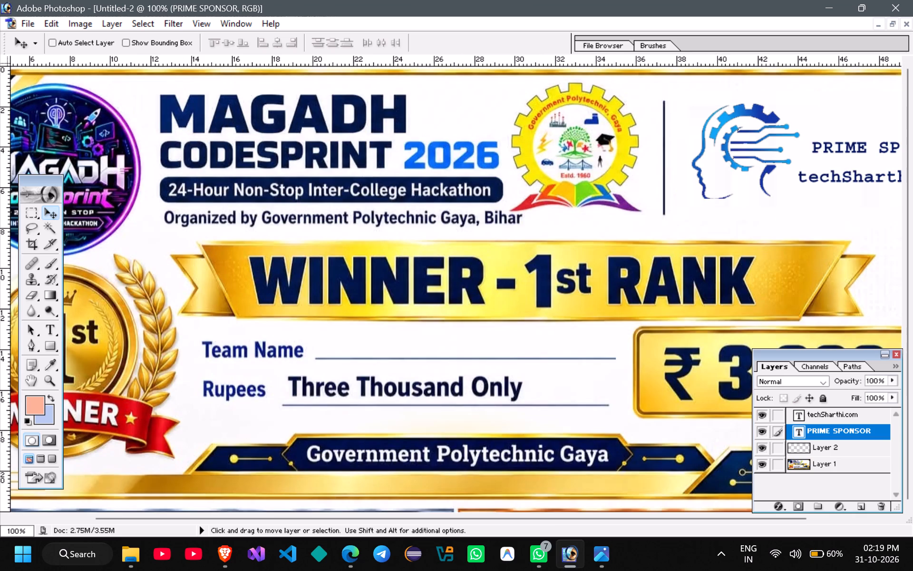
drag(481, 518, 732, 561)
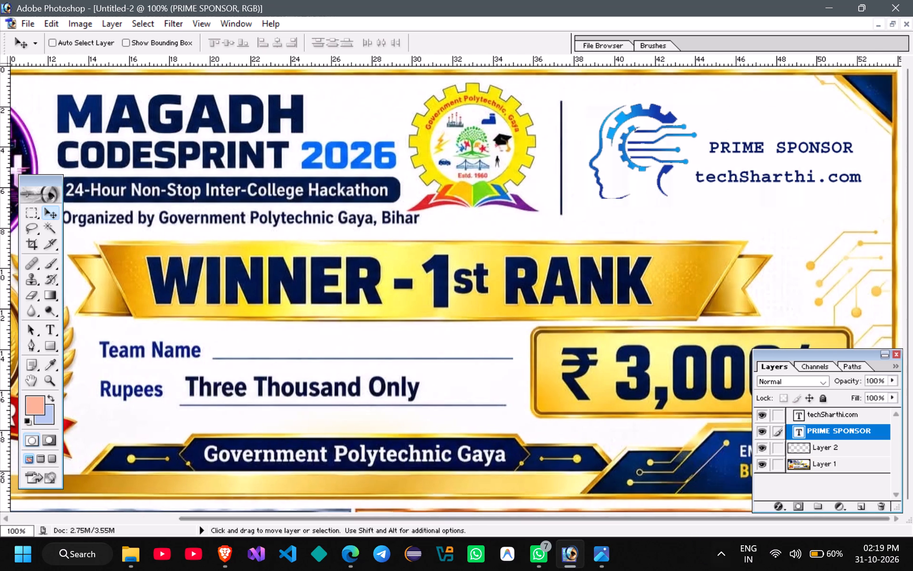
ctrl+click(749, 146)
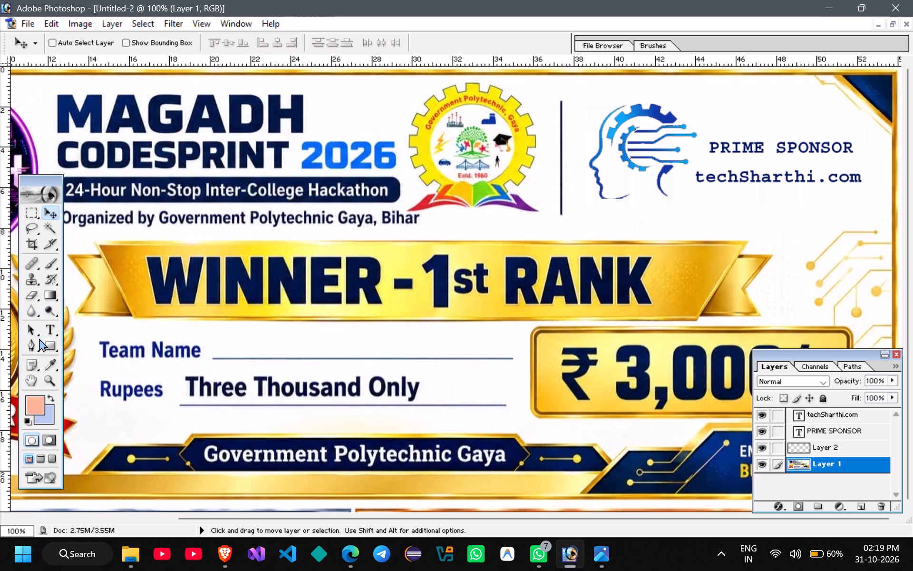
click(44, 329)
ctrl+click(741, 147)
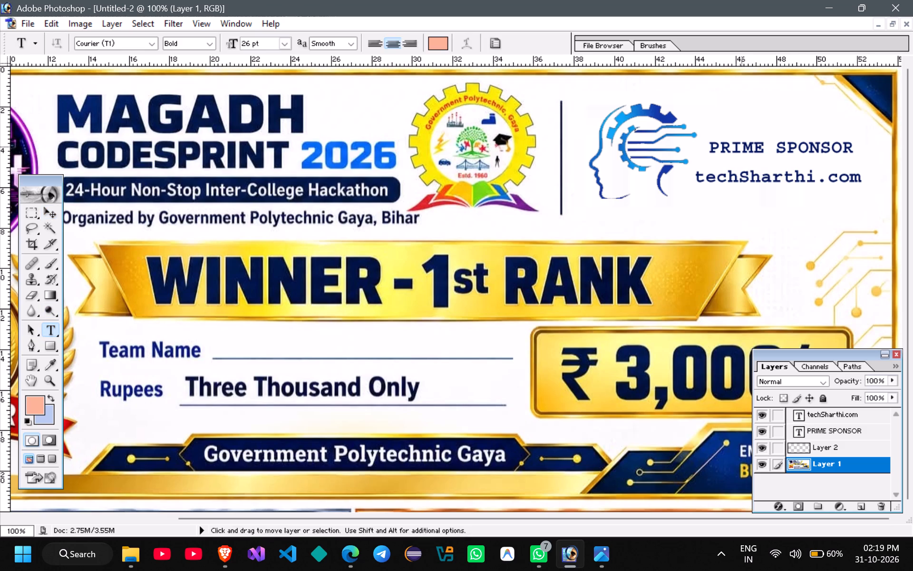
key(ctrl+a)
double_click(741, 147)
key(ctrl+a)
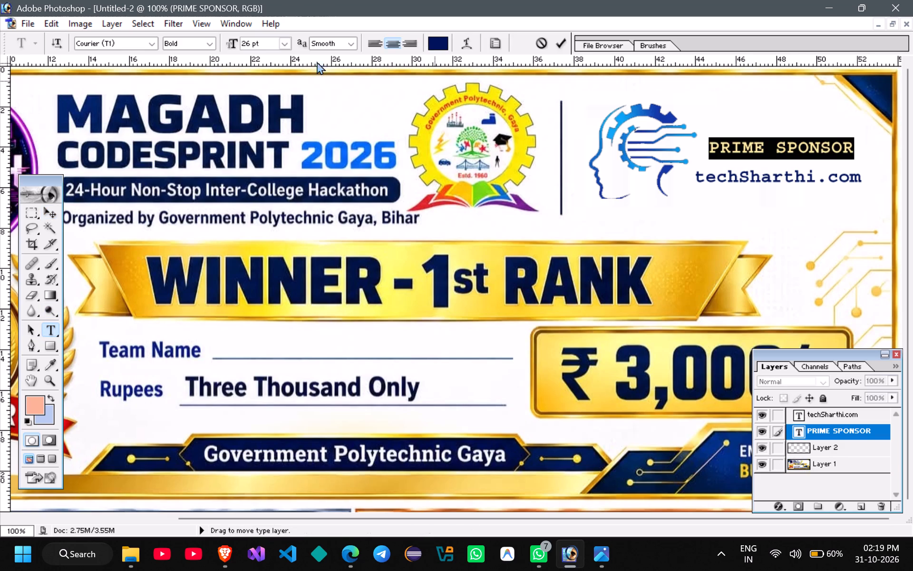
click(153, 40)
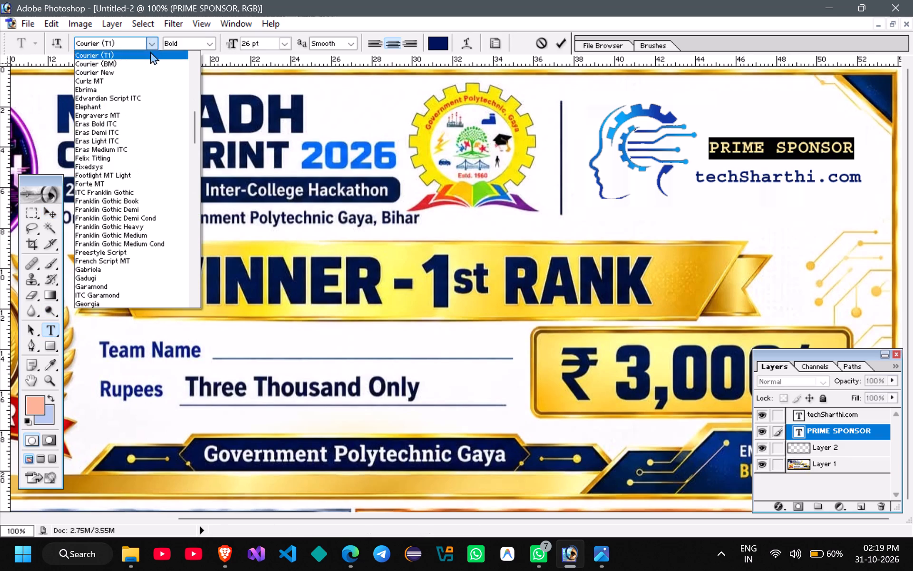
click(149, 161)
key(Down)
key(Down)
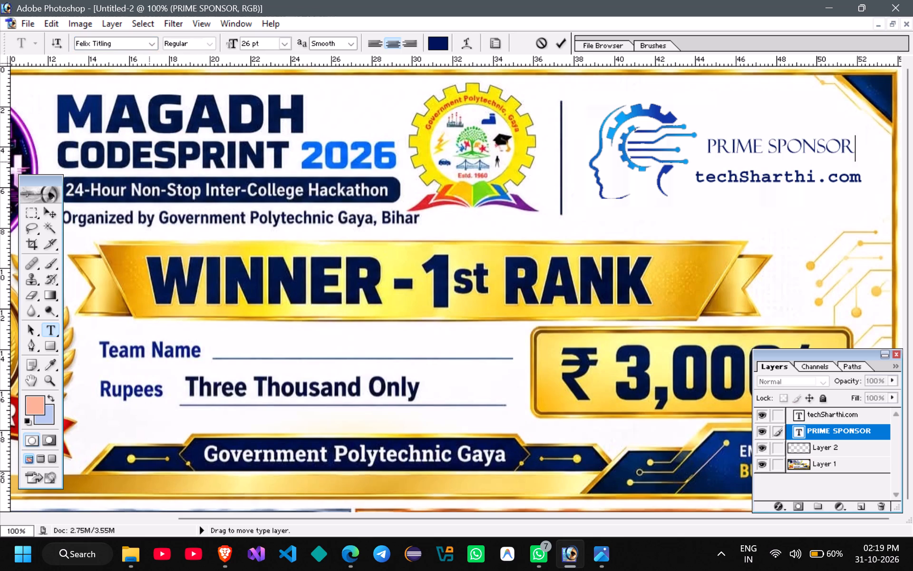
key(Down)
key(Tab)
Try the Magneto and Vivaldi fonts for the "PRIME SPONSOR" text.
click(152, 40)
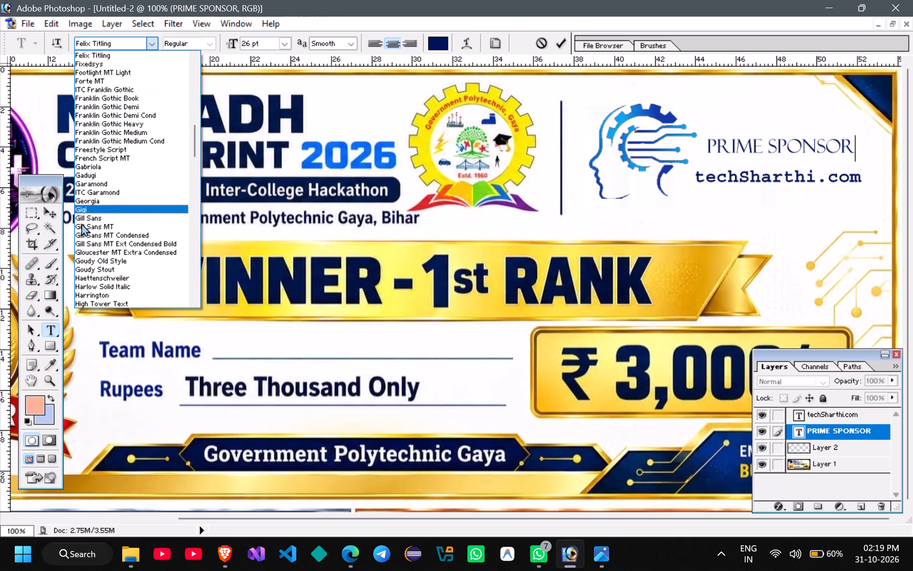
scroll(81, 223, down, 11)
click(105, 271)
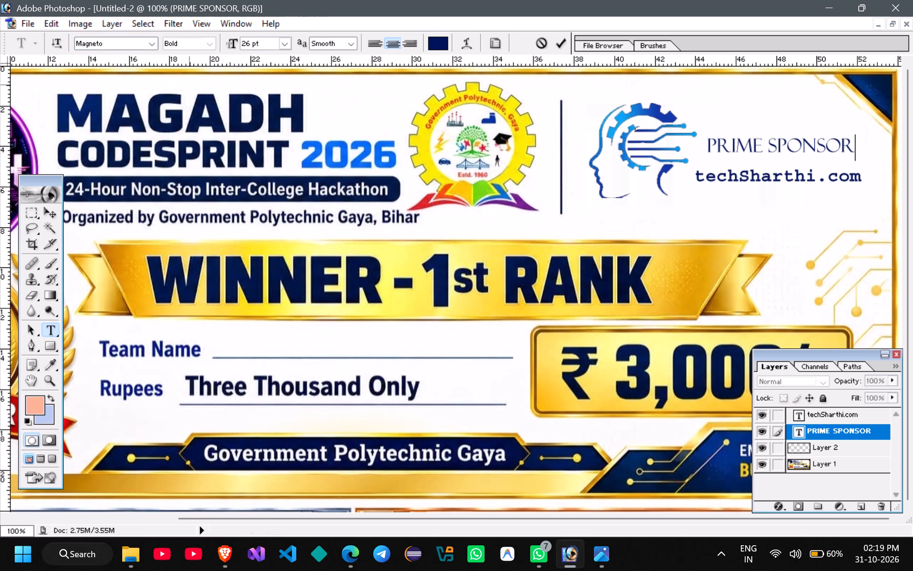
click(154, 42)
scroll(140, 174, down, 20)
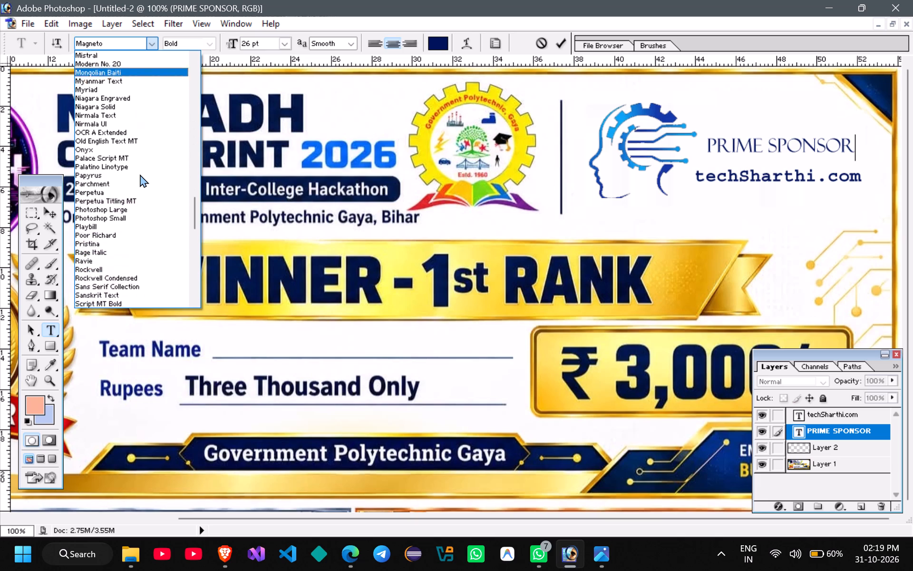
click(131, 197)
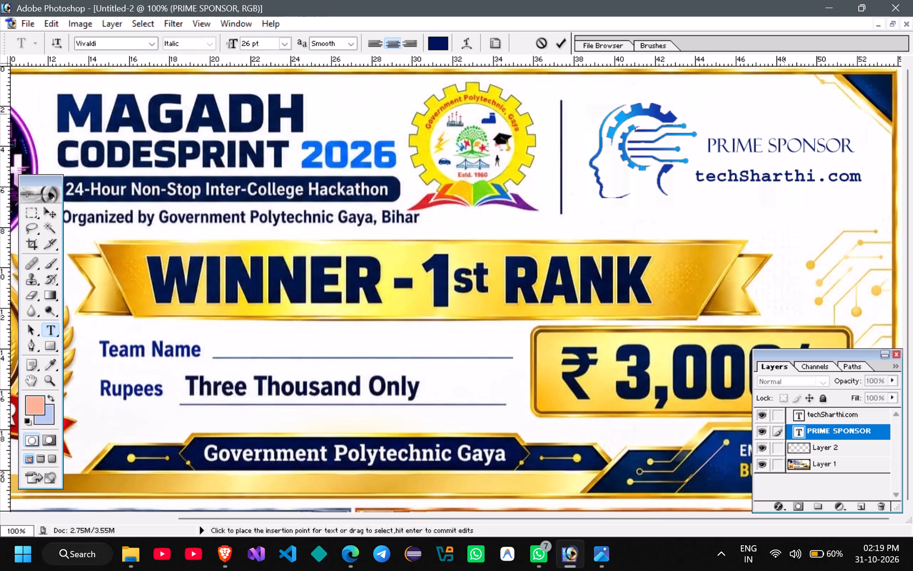
Set the font of the entire "PRIME SPONSOR" text to Dubai.
double_click(737, 157)
key(ctrl+a)
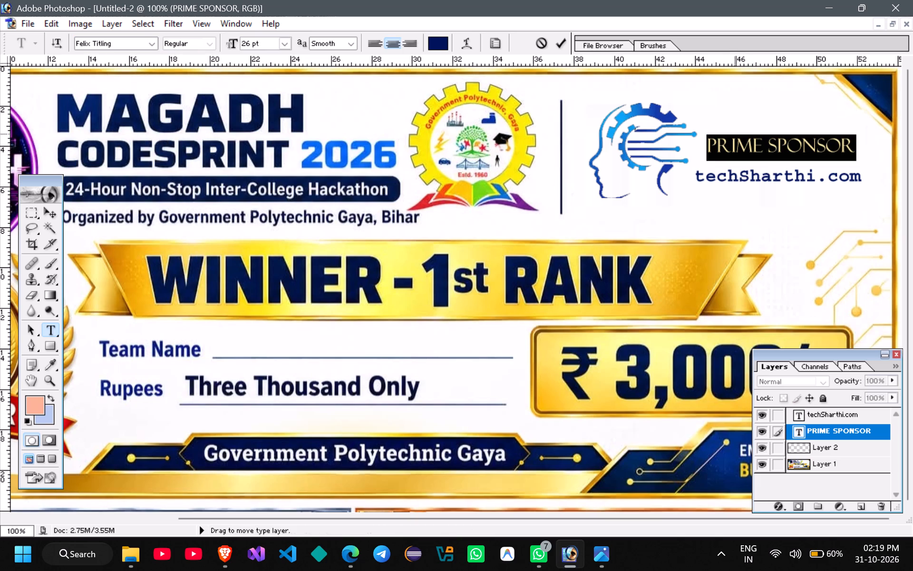
click(149, 38)
scroll(156, 179, down, 2)
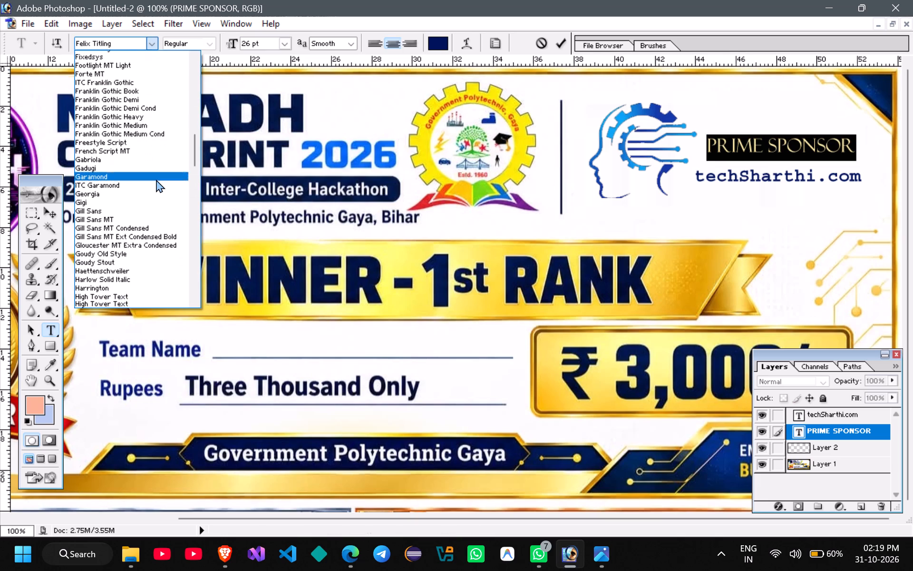
scroll(156, 179, down, 20)
scroll(156, 179, down, 15)
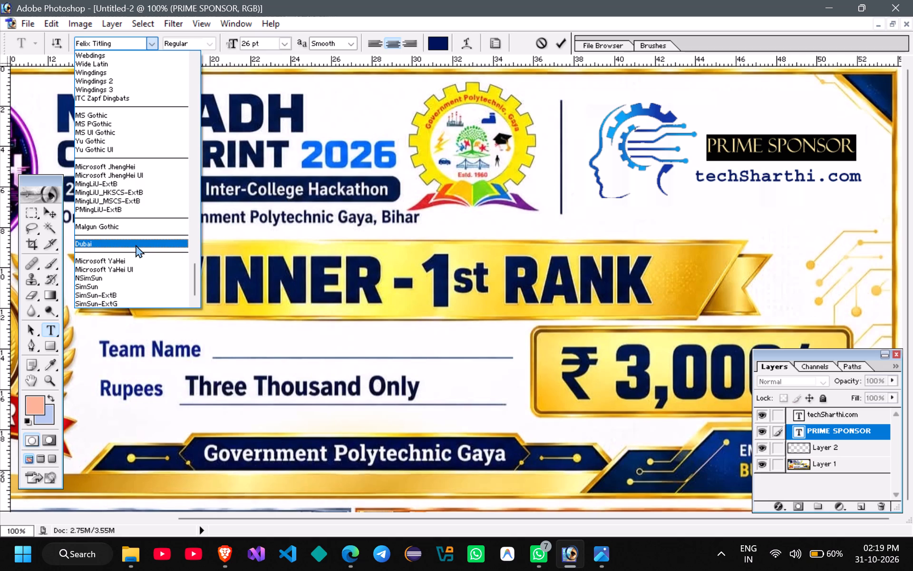
click(136, 245)
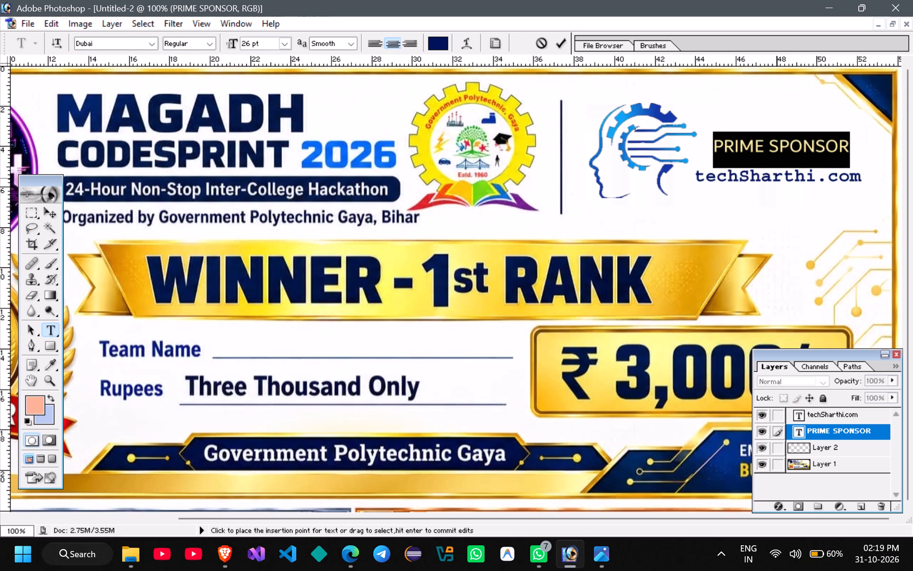
click(54, 207)
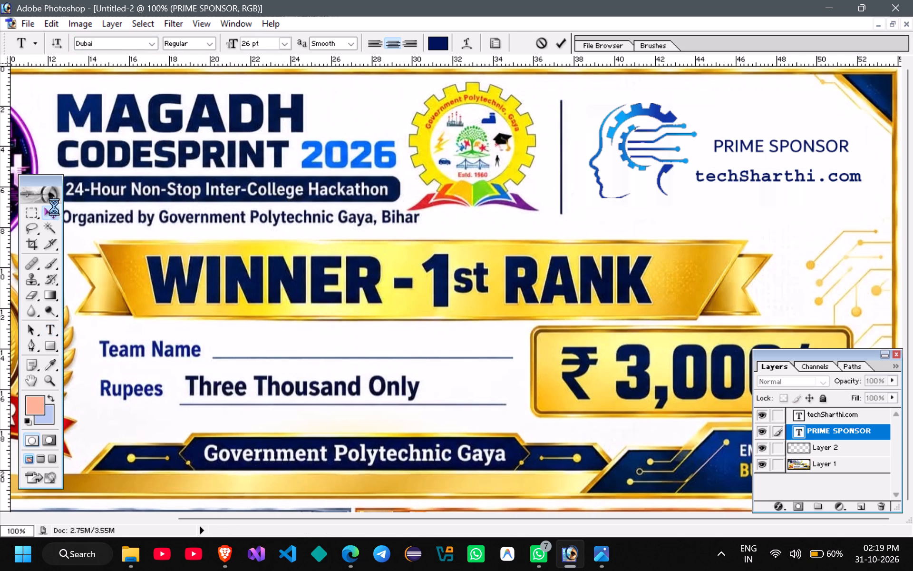
Enlarge the "PRIME SPONSOR" text with Free Transform to about 32 pt, nearly as wide as "techSharthi.com".
key(ctrl+t)
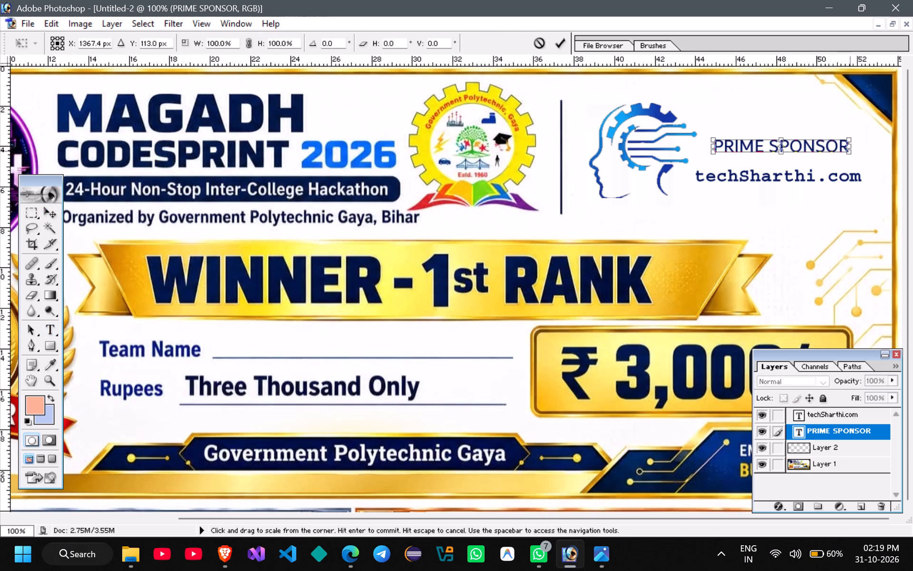
drag(850, 151, 871, 153)
key(Return)
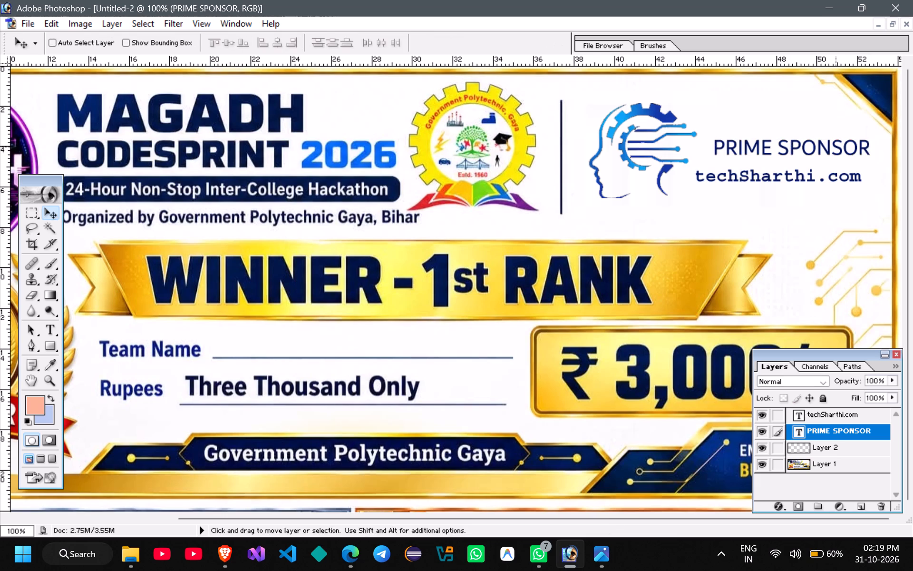
Nudge the "PRIME SPONSOR" text up and slightly left, widening the gap above "techSharthi.com".
key(ctrl+Up)
key(ctrl+Up)
key(ctrl+Up)
key(ctrl+Up)
key(ctrl+Up)
key(ctrl+Up)
key(ctrl+Up)
key(ctrl+Up)
key(ctrl+Up)
key(ctrl+Up)
key(ctrl+Up)
key(ctrl+Up)
key(ctrl+Up)
key(ctrl+Up)
key(ctrl+Up)
key(ctrl+Up)
key(ctrl+Up)
key(ctrl+Up)
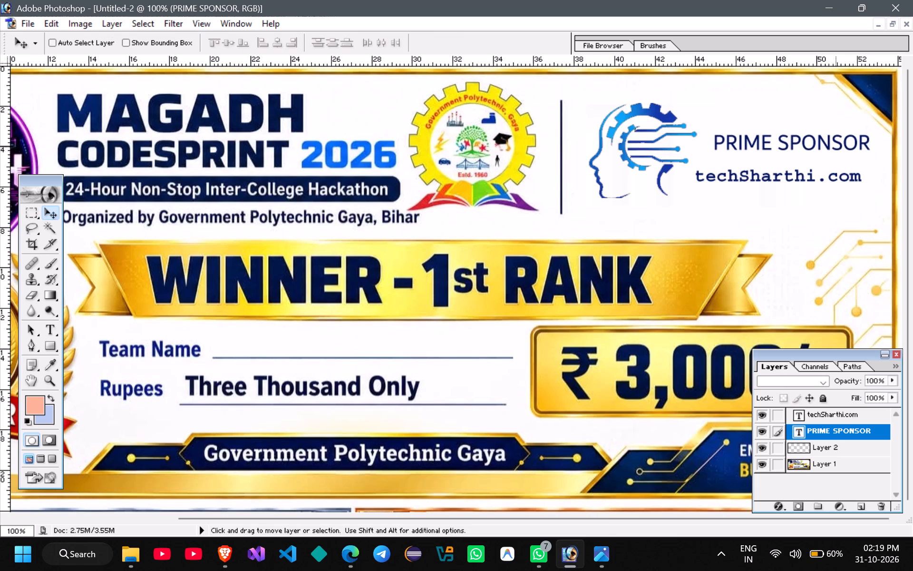
key(ctrl+Up)
key(ctrl+Up)
key(ctrl+Up)
key(ctrl+Up)
key(ctrl+Up)
key(ctrl+Up)
key(ctrl+Up)
key(ctrl+Up)
key(ctrl+Up)
key(ctrl+Up)
key(ctrl+Up)
key(ctrl+Left)
key(ctrl+Left)
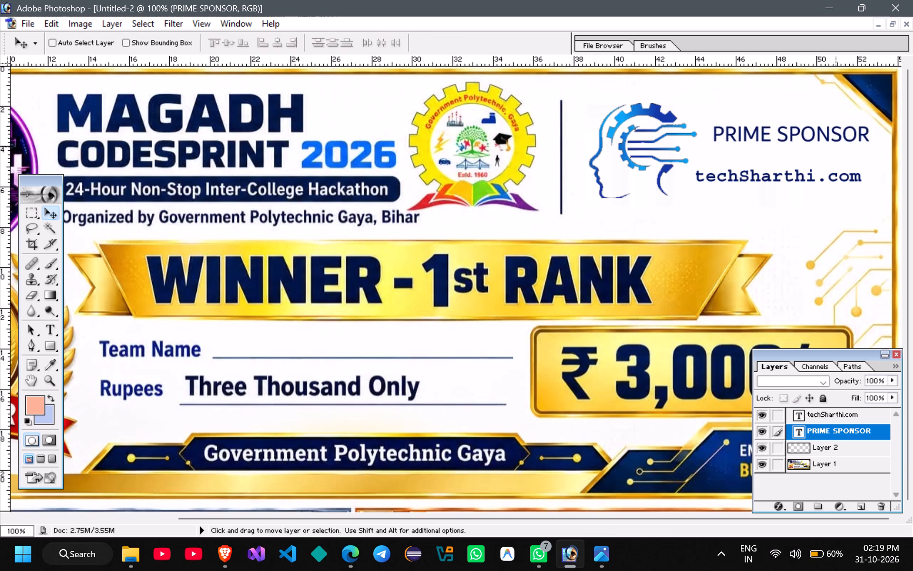
key(ctrl+Left)
key(ctrl+Left)
key(ctrl+Left)
key(ctrl+Left)
key(ctrl+Left)
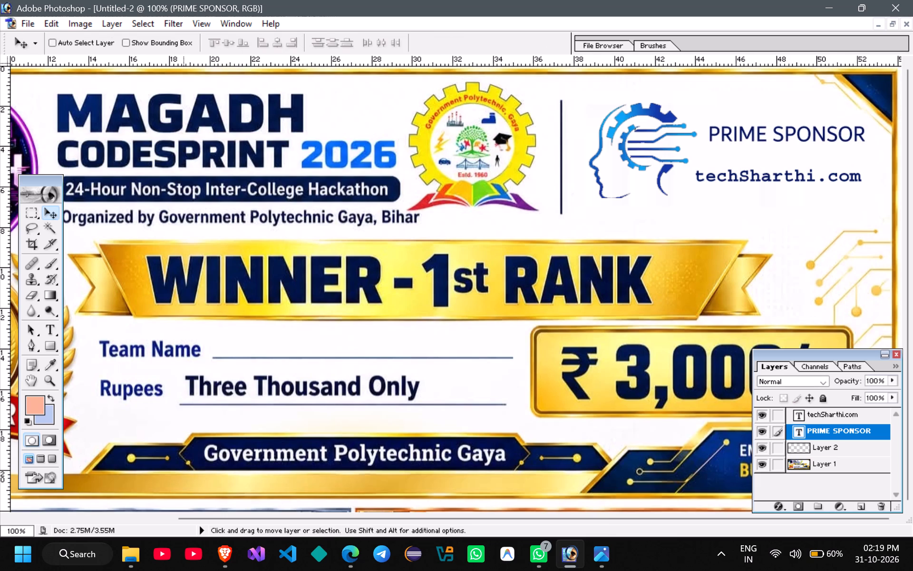
Set the style of the whole "PRIME SPONSOR" text to Bold.
click(53, 330)
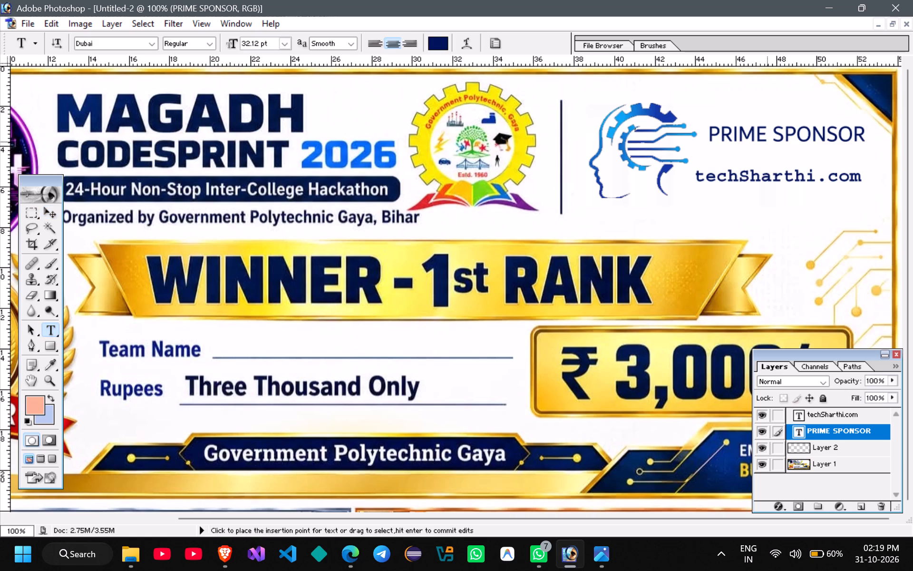
click(767, 139)
key(ctrl+a)
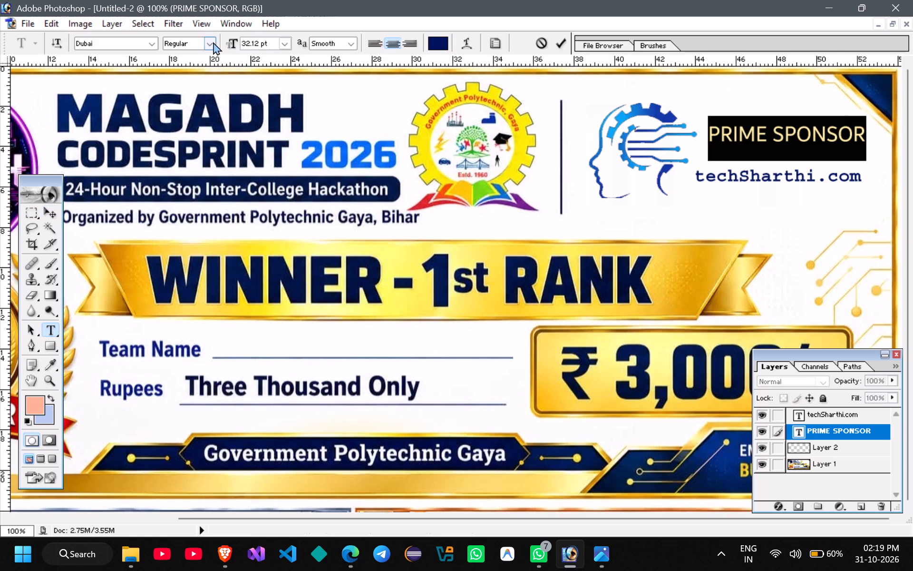
click(213, 42)
click(199, 83)
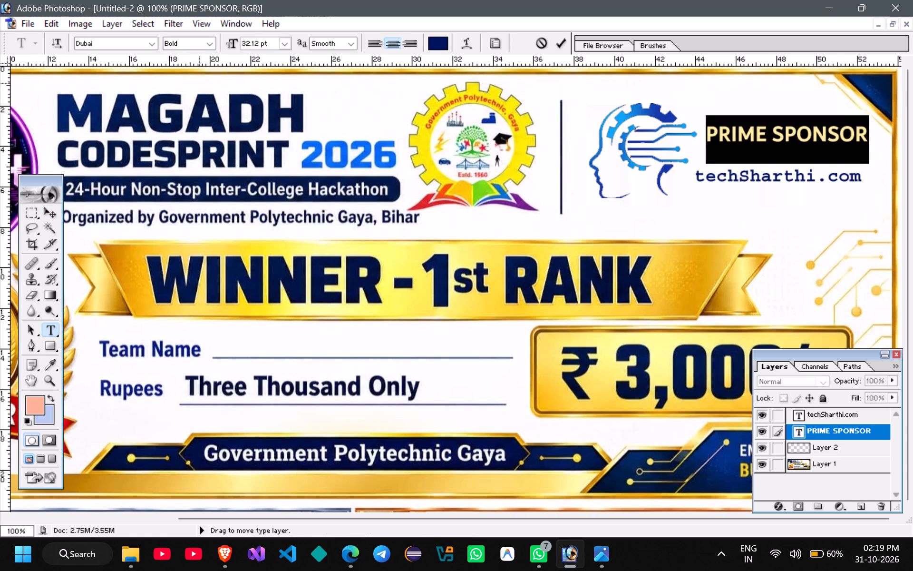
click(32, 207)
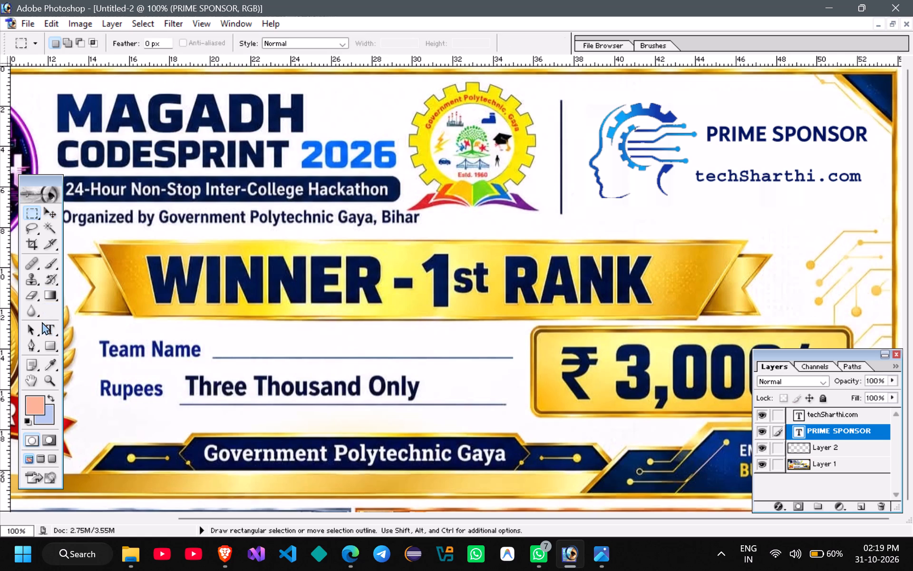
Nudge the "techSharthi.com" text right and slightly down so its left edge lines up beneath "PRIME SPONSOR" with a clear gap.
click(49, 325)
click(51, 214)
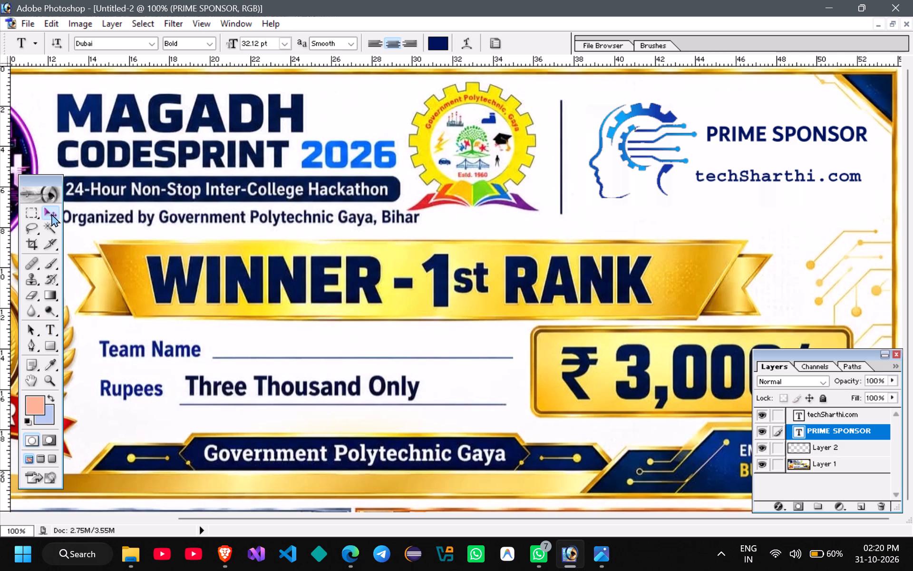
click(840, 413)
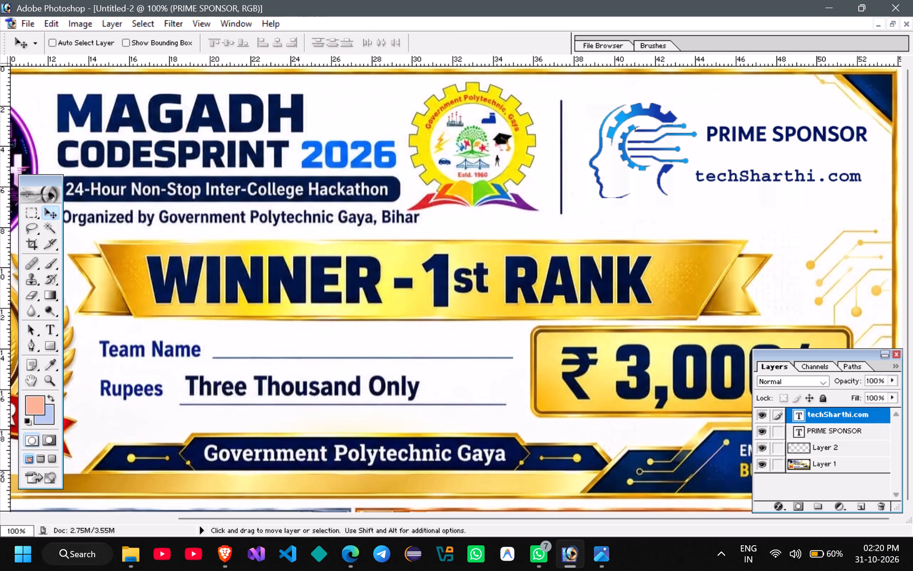
key(ctrl+Up)
key(ctrl+Up)
key(ctrl+Up)
key(ctrl+Up)
key(ctrl+Up)
key(ctrl+Up)
key(ctrl+Up)
key(ctrl+Up)
key(ctrl+Up)
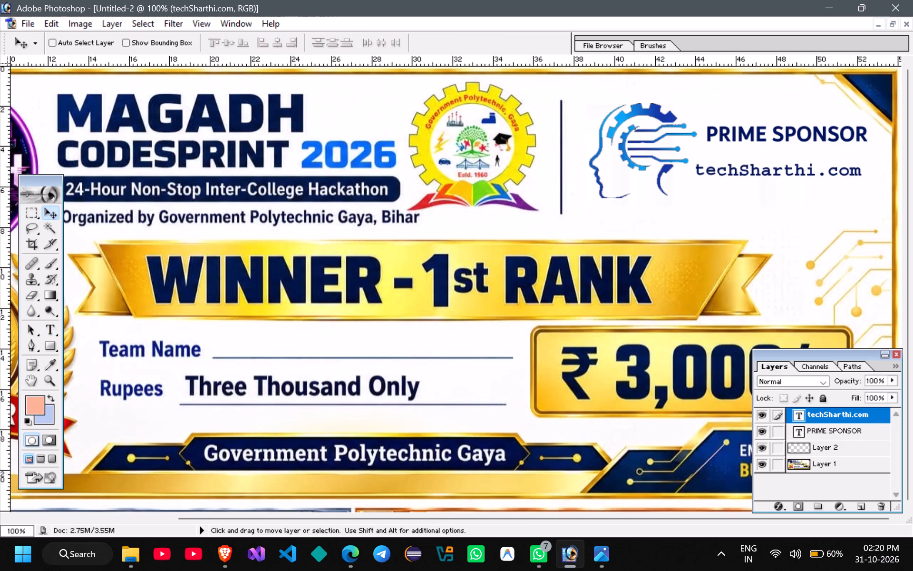
key(ctrl+Right)
key(ctrl+Right)
key(ctrl+Right)
key(ctrl+Right)
key(ctrl+Right)
key(ctrl+Right)
key(ctrl+Right)
key(ctrl+Right)
key(ctrl+Right)
key(ctrl+Right)
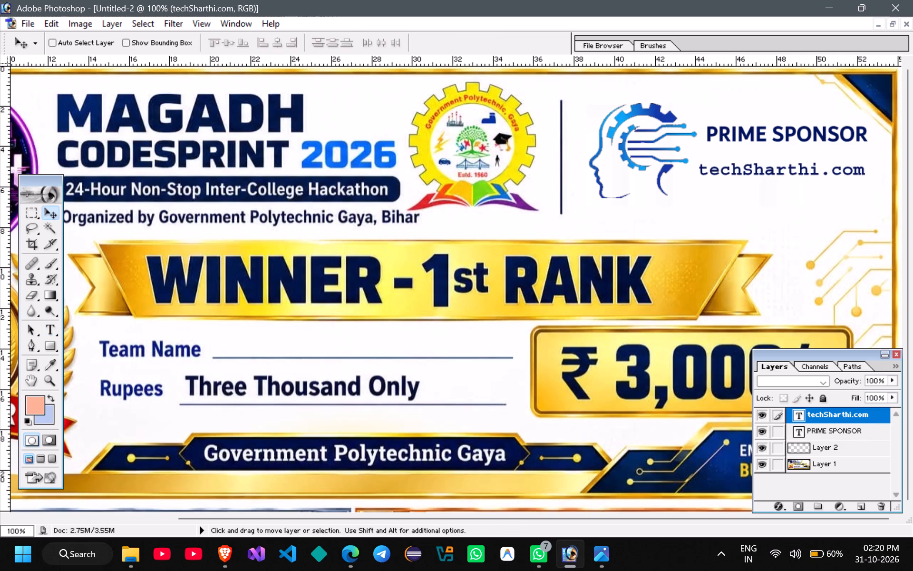
key(ctrl+Right)
key(ctrl+Right)
key(ctrl+Right)
key(ctrl+Right)
key(ctrl+Right)
key(ctrl+Right)
key(ctrl+Right)
key(ctrl+Down)
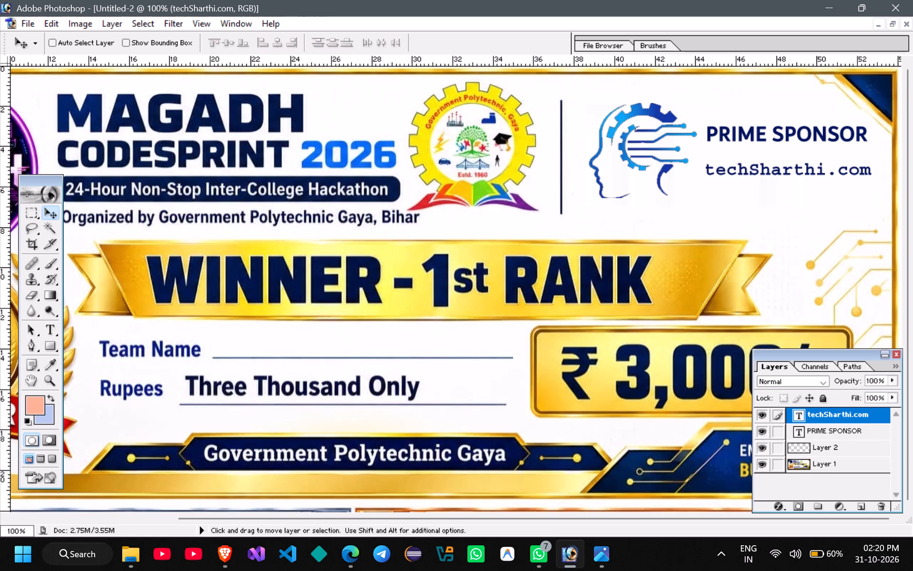
key(ctrl+Down)
key(ctrl+Down)
key(ctrl+Down)
key(ctrl+Down)
key(ctrl+Down)
key(ctrl+Down)
key(ctrl+Down)
key(ctrl+Down)
key(ctrl+Down)
key(ctrl+Down)
key(ctrl+Down)
key(ctrl+Down)
key(ctrl+Down)
key(ctrl+Down)
key(ctrl+Down)
key(ctrl+Down)
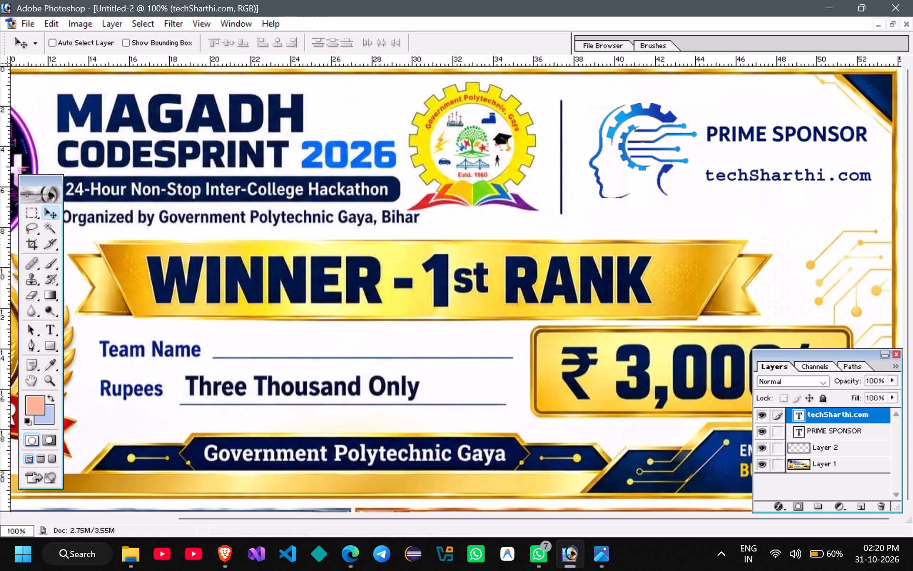
key(ctrl+Up)
key(ctrl+Up)
key(ctrl+Down)
key(ctrl+Down)
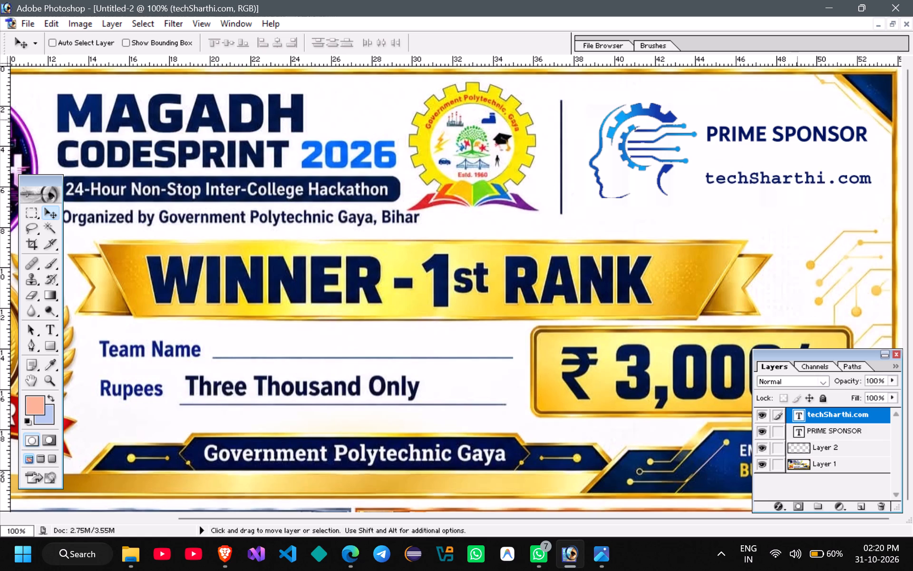
click(787, 137)
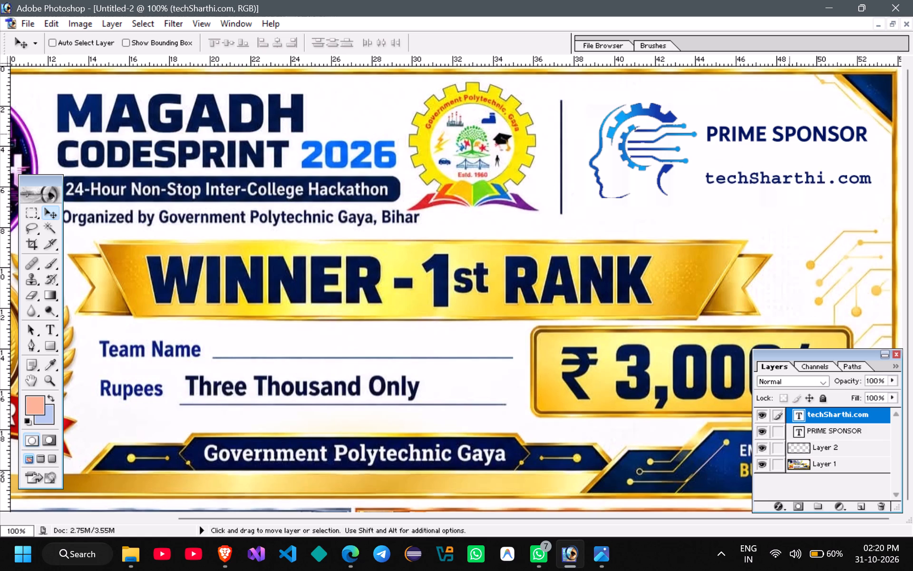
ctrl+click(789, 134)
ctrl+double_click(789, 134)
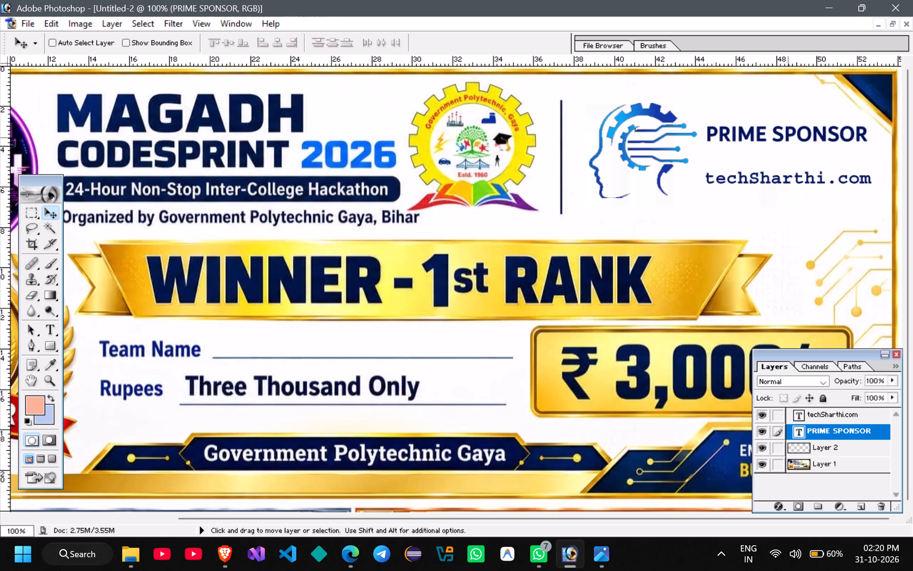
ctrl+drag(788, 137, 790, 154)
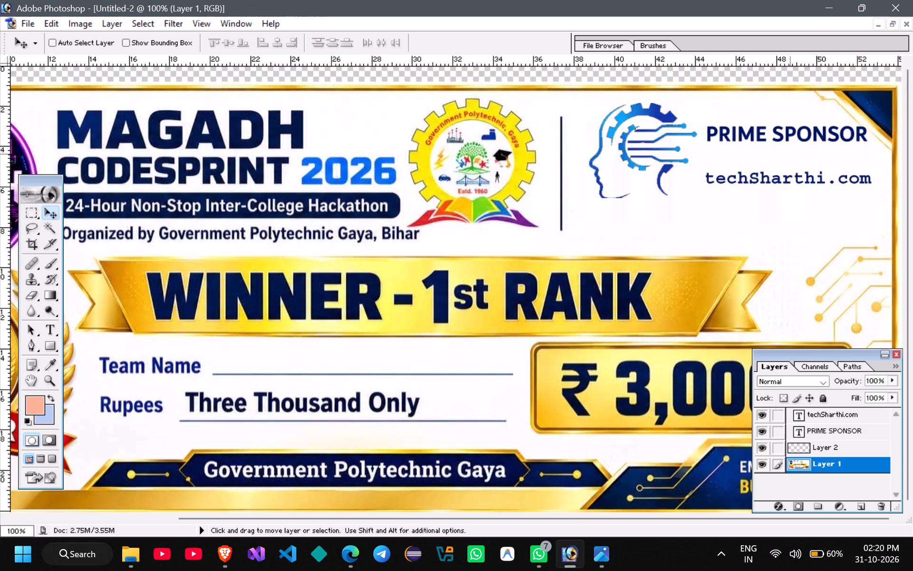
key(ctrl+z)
Move the "PRIME SPONSOR" text down and slightly right so it sits closer above "techSharthi.com" with a small gap.
click(850, 431)
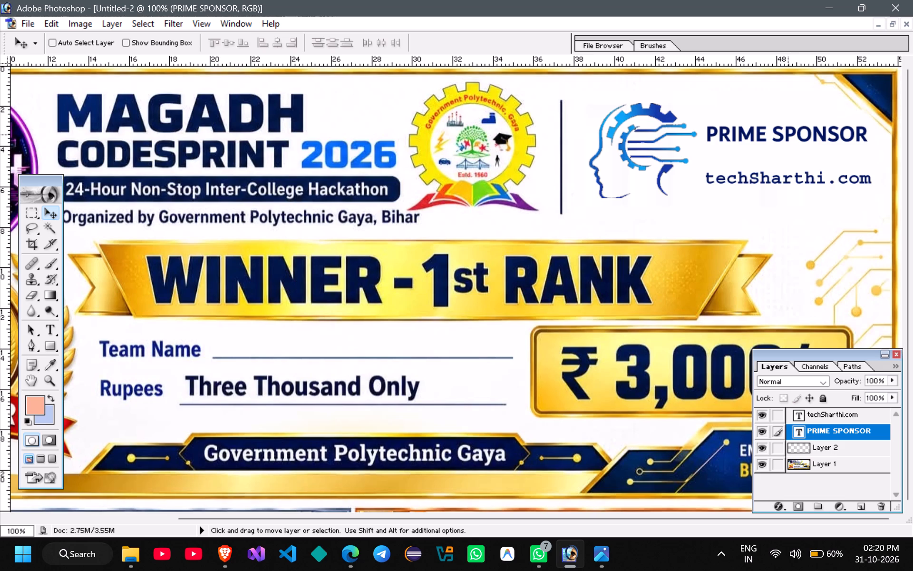
ctrl+drag(787, 134, 786, 158)
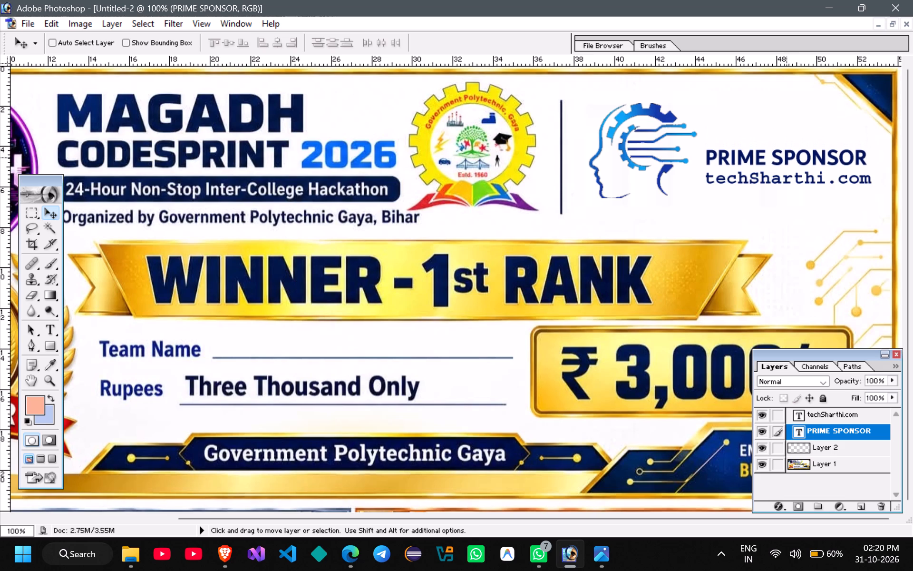
ctrl+drag(786, 158, 792, 150)
key(ctrl+minus)
key(ctrl+minus)
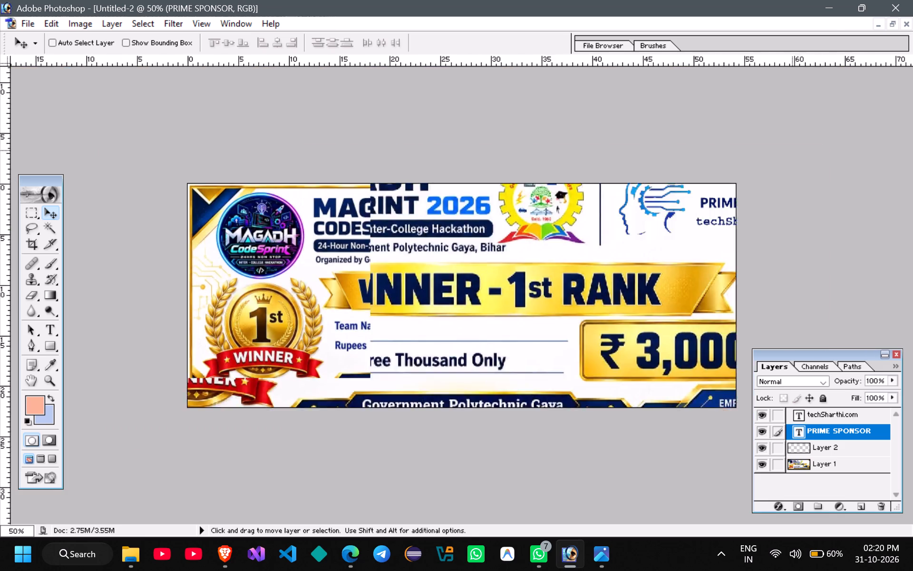
key(ctrl+equal)
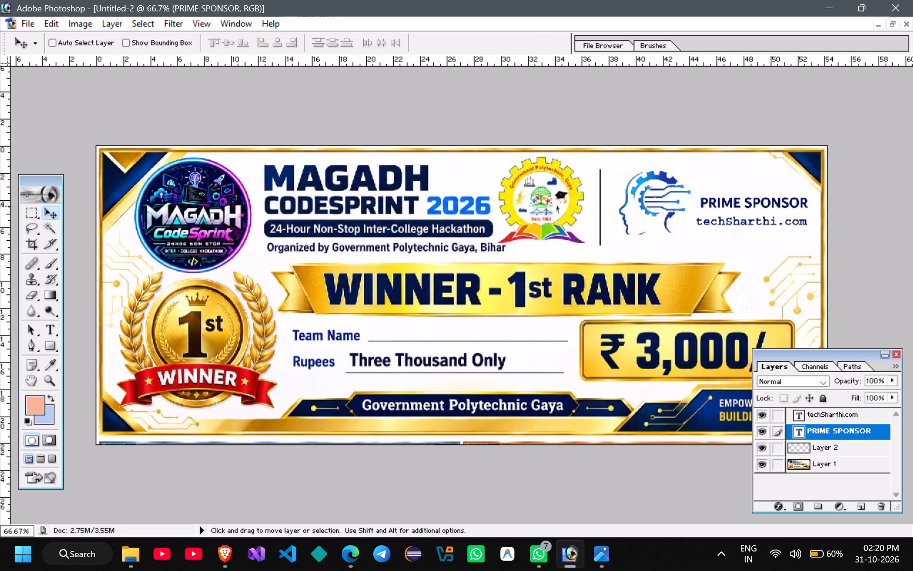
key(ctrl+t)
key(Escape)
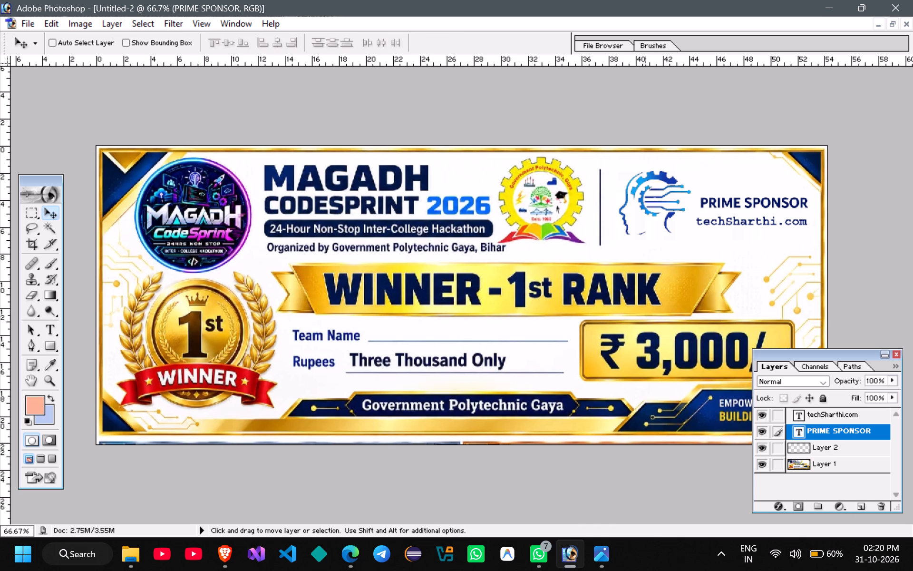
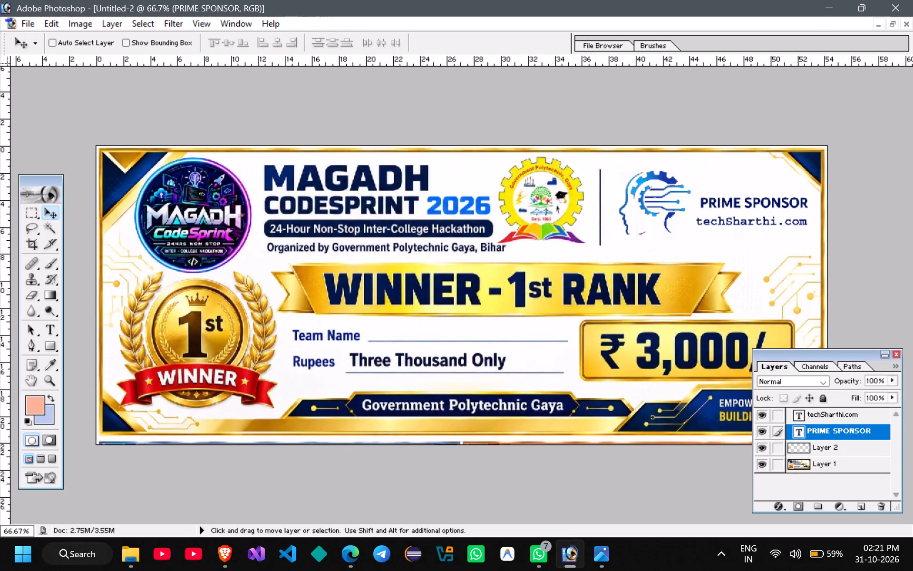
Apply Auto Levels to Layer 1, the winner cheque background.
click(889, 205)
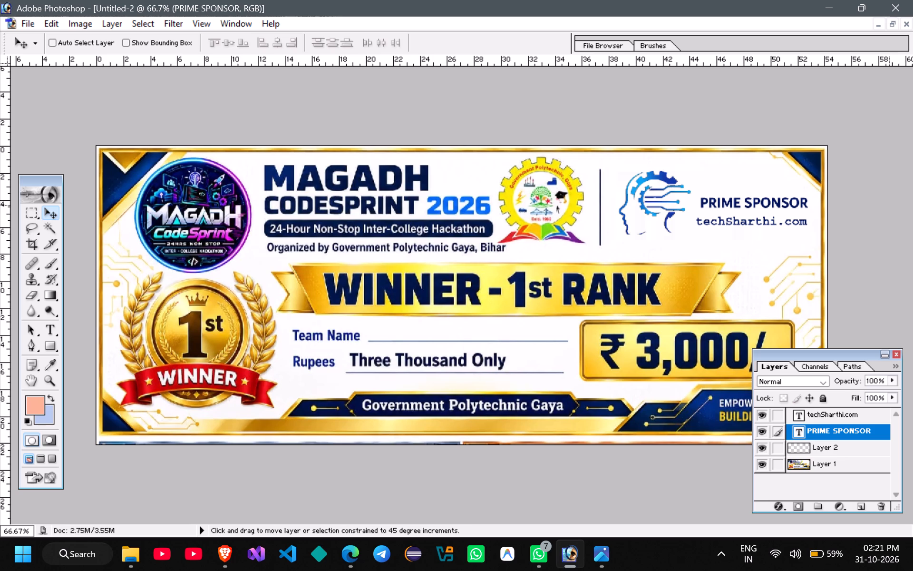
key(ctrl+shift+l)
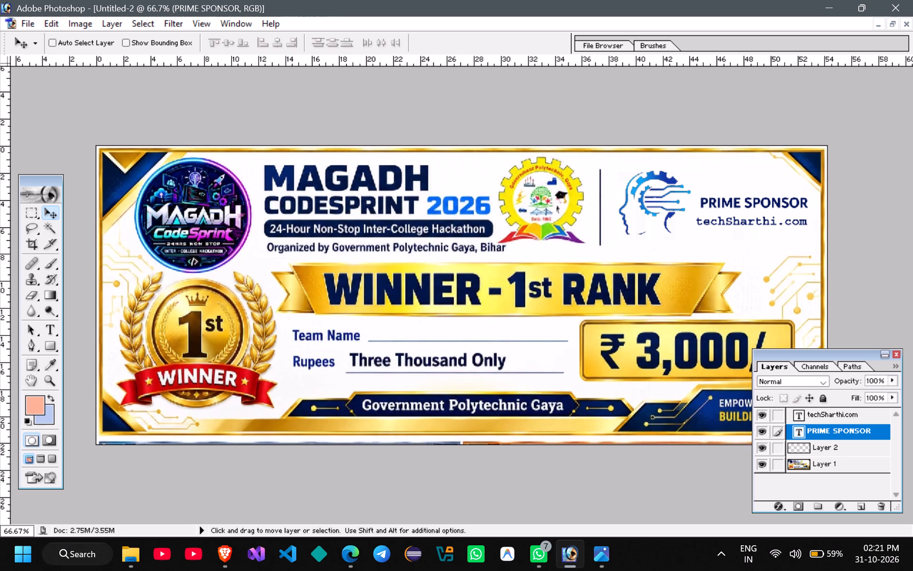
click(828, 464)
key(ctrl+shift+l)
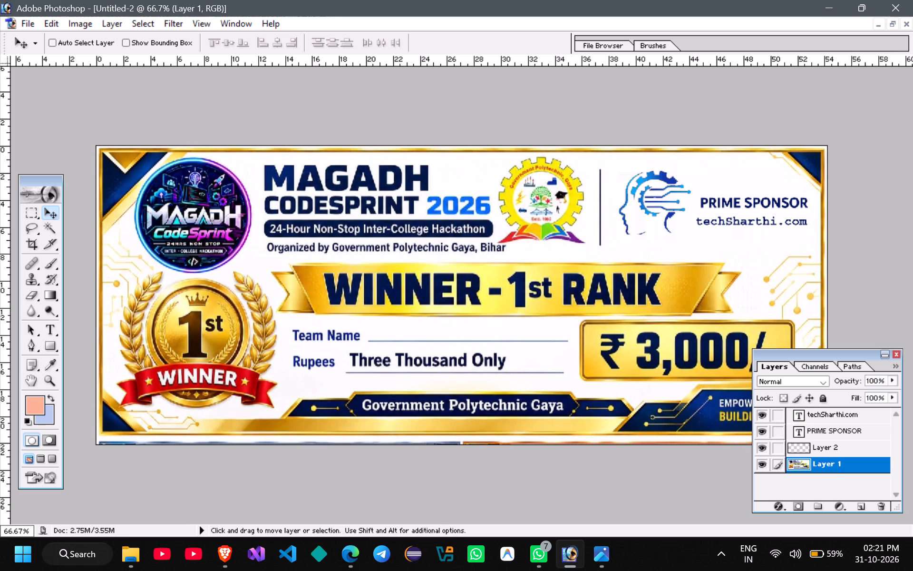
Save a JPEG copy of the winner cheque as cheq1 in drive D's mcs material folder at Maximum quality 12.
key(ctrl+shift+s)
click(354, 362)
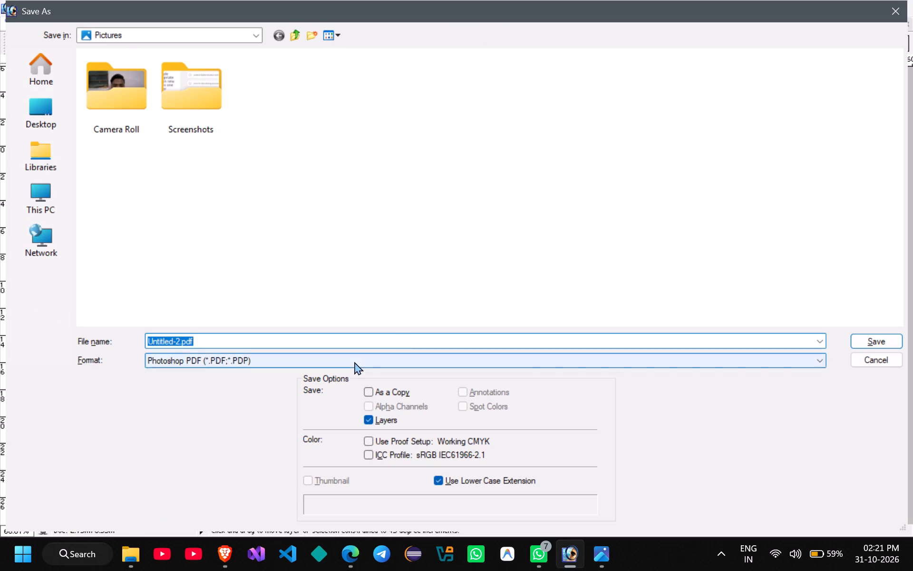
click(332, 430)
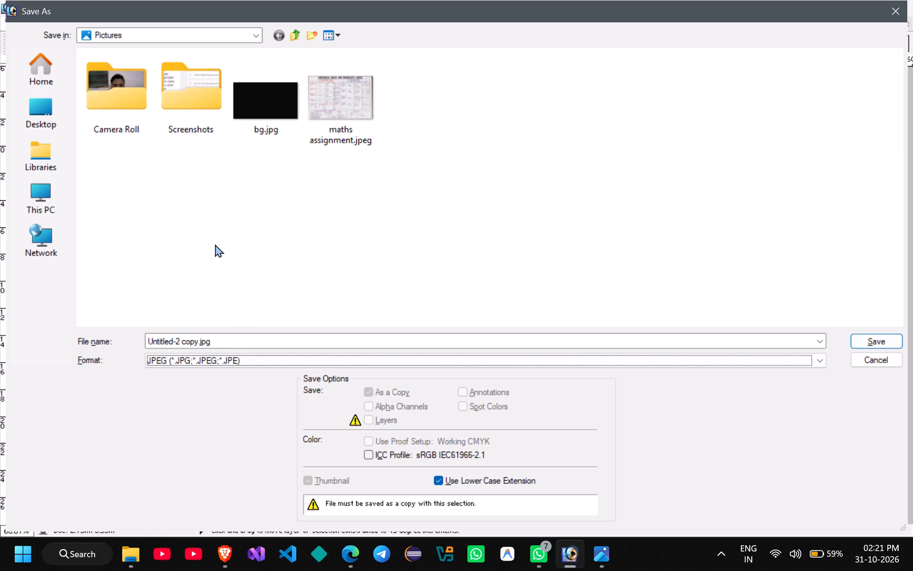
click(50, 106)
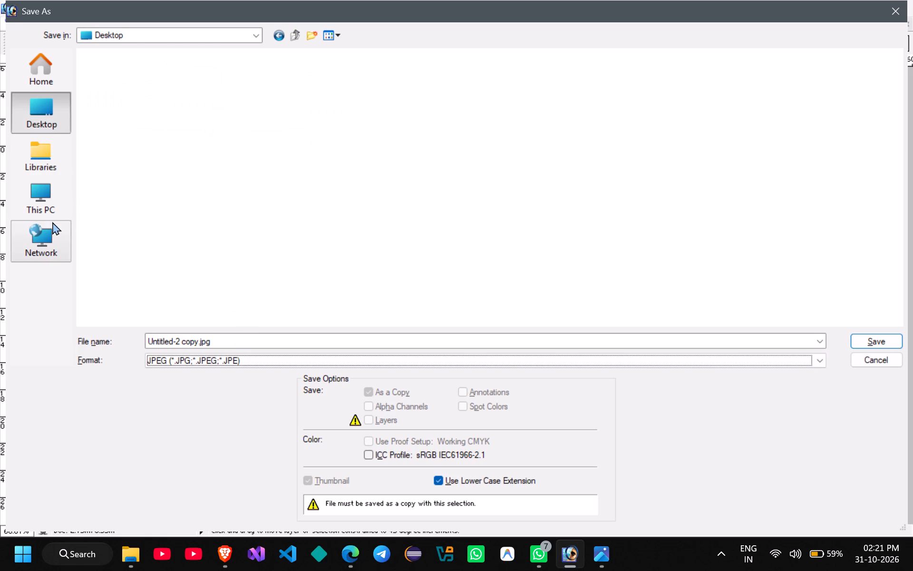
click(52, 202)
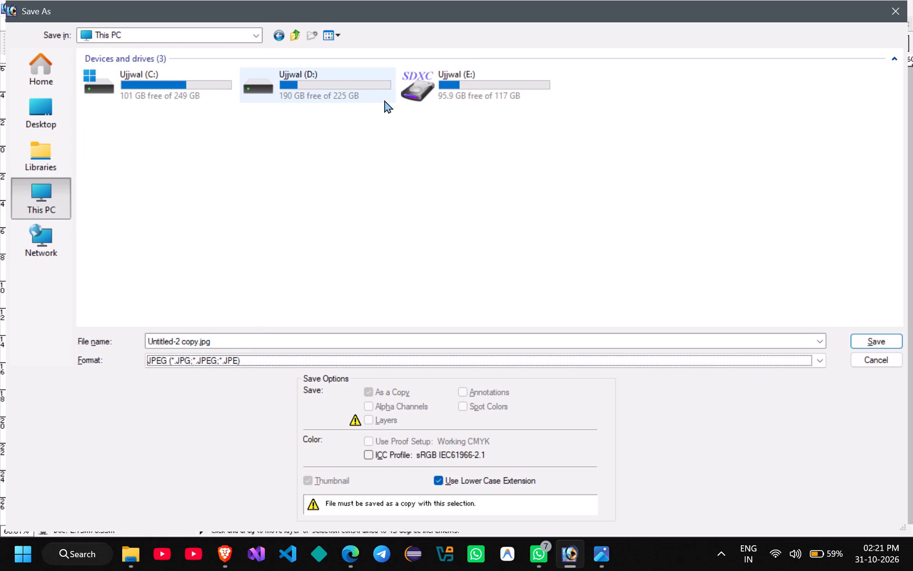
double_click(365, 88)
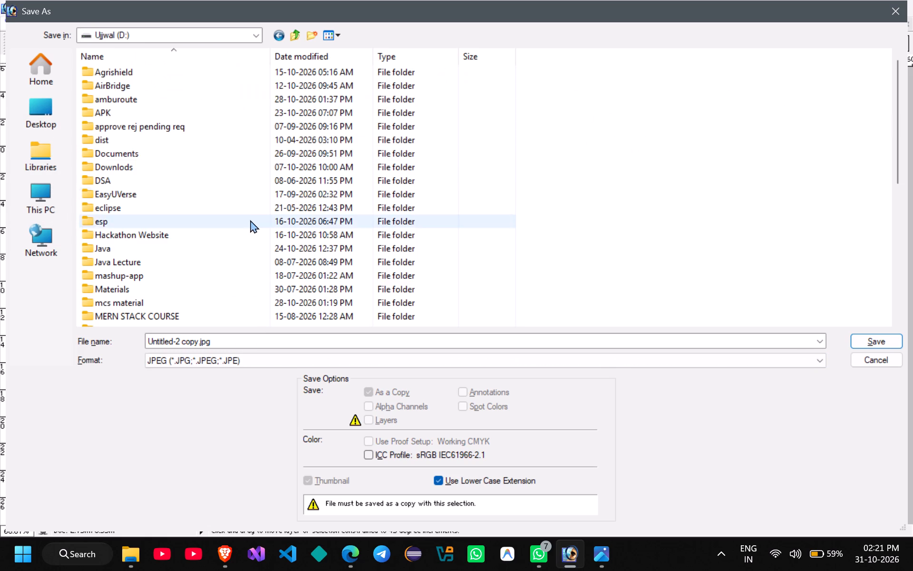
scroll(270, 260, down, 1)
double_click(172, 263)
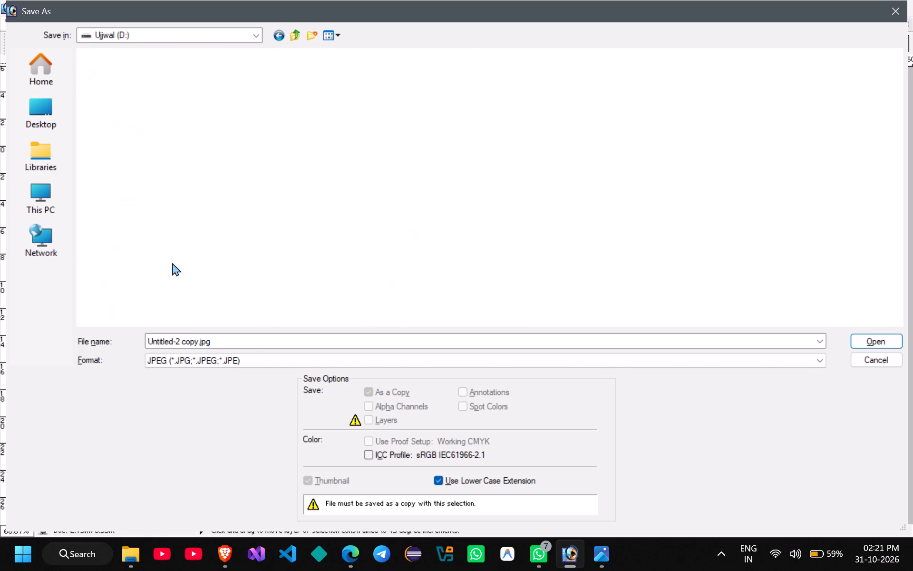
click(237, 343)
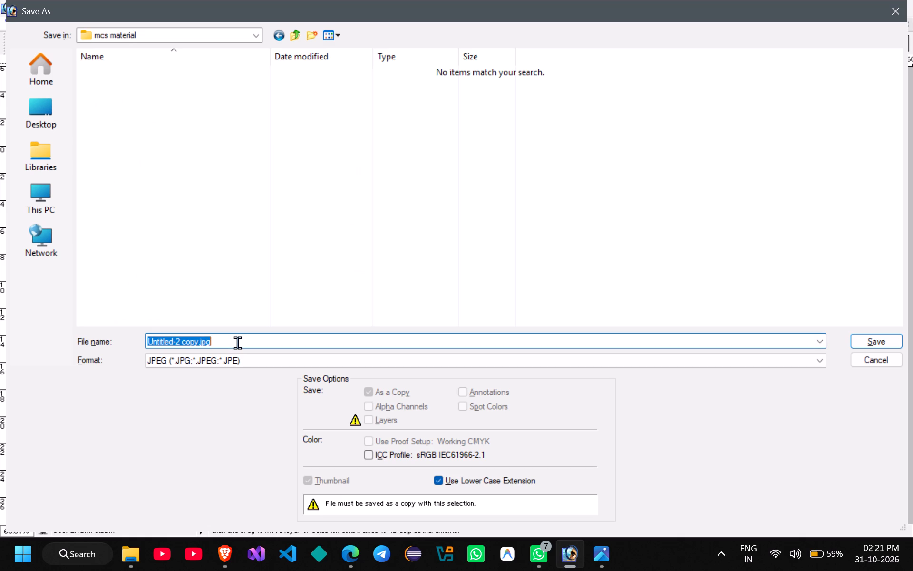
text(che)
key(1)
key(BackSpace)
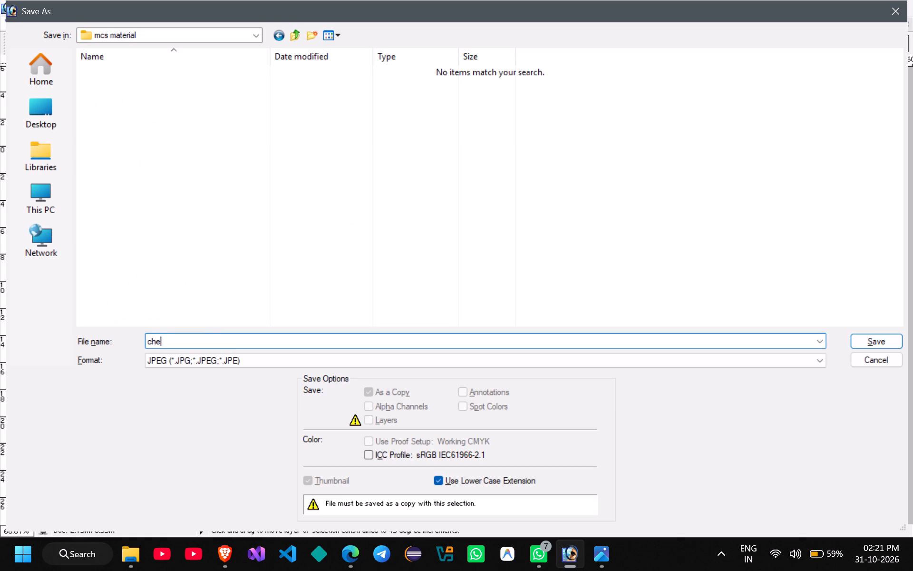
text(q1)
key(Return)
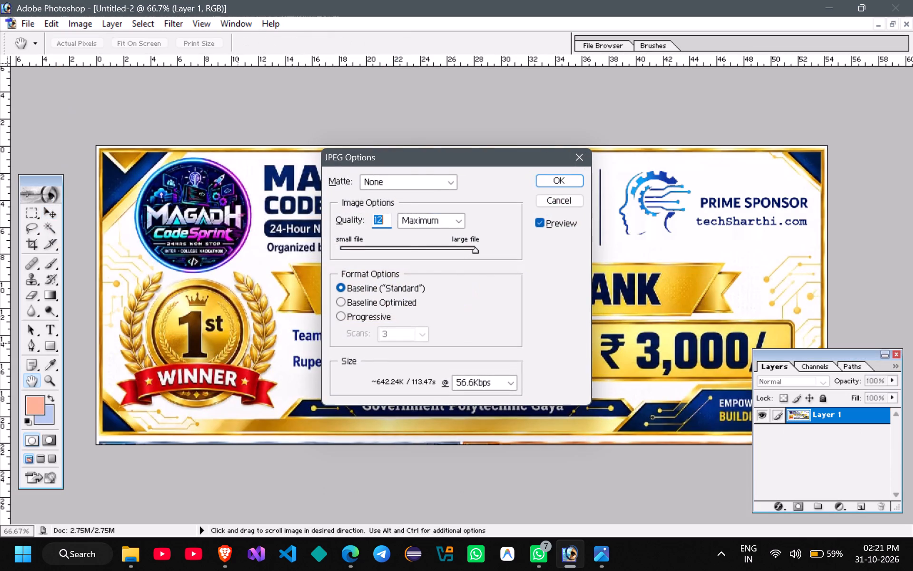
key(Return)
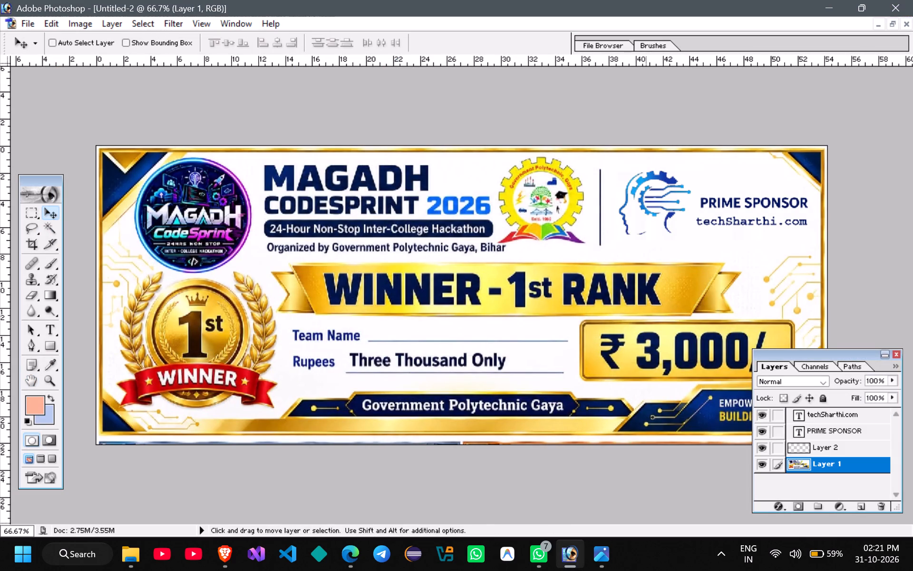
Switch to Photos and copy the Runner-Up 2nd Rank cheque image.
click(599, 553)
click(615, 459)
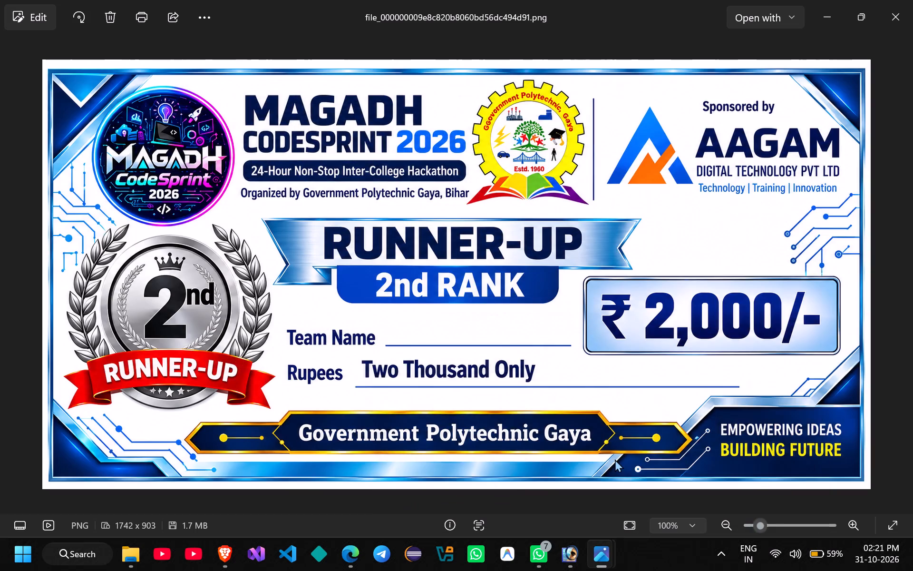
ctrl+right_click(510, 250)
ctrl+click(542, 268)
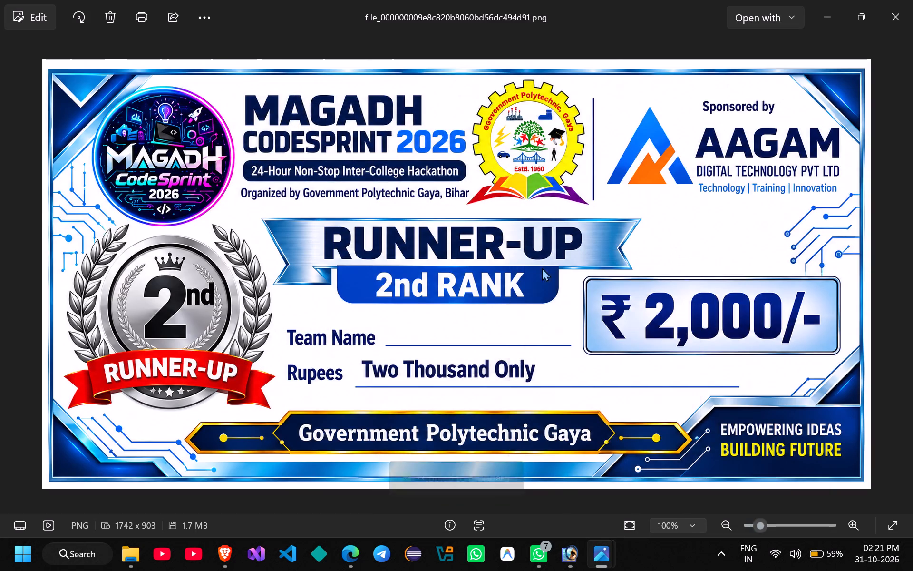
Switch to Photoshop, hide Layer 1 of the winner cheque and paste the runner-up cheque above it.
click(559, 561)
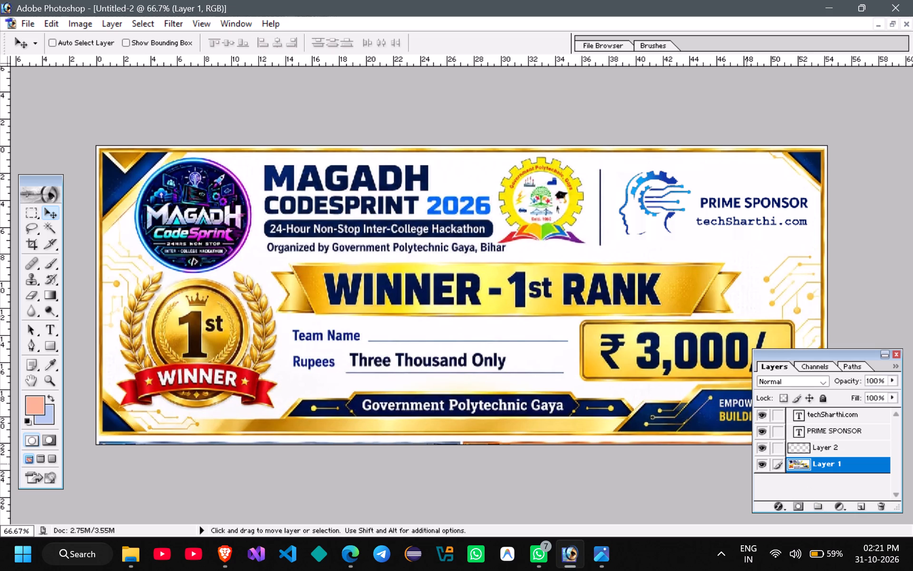
click(759, 463)
ctrl+click(523, 273)
key(ctrl+v)
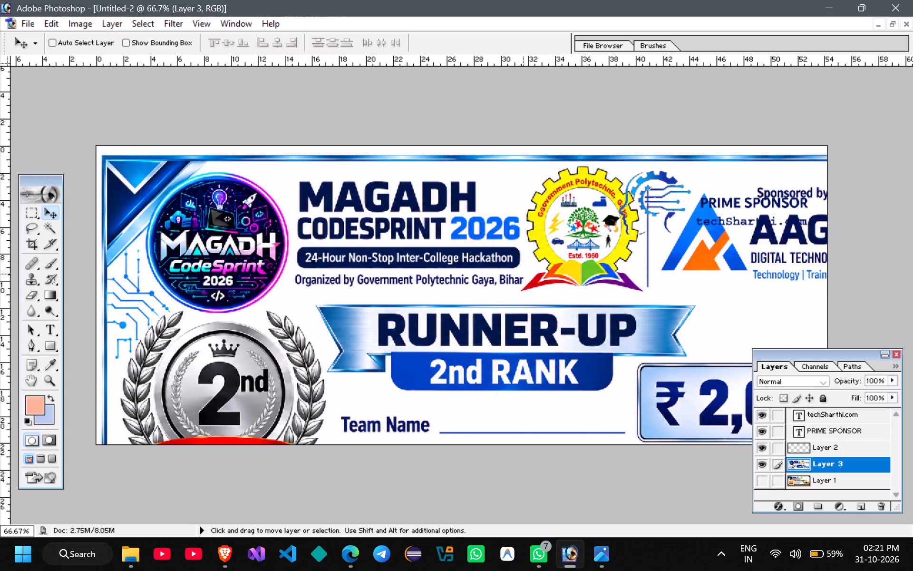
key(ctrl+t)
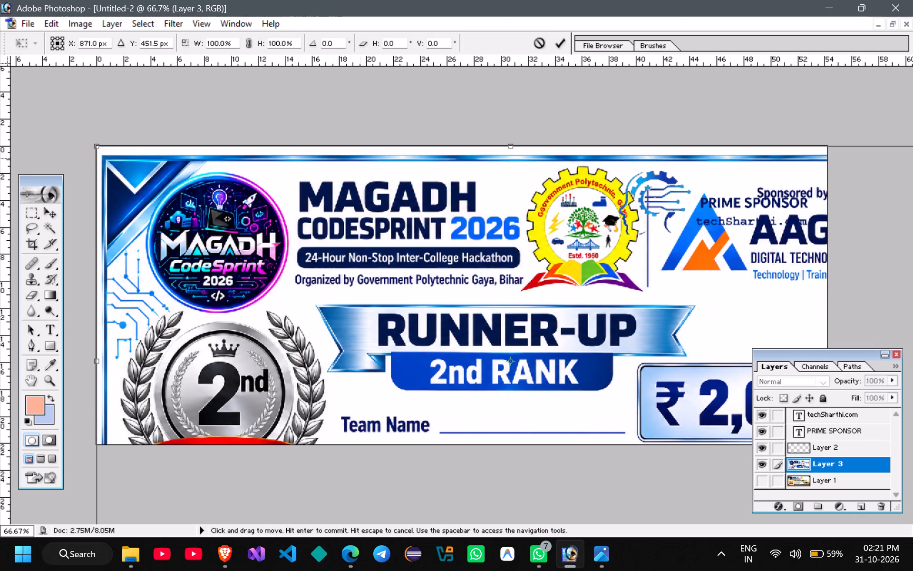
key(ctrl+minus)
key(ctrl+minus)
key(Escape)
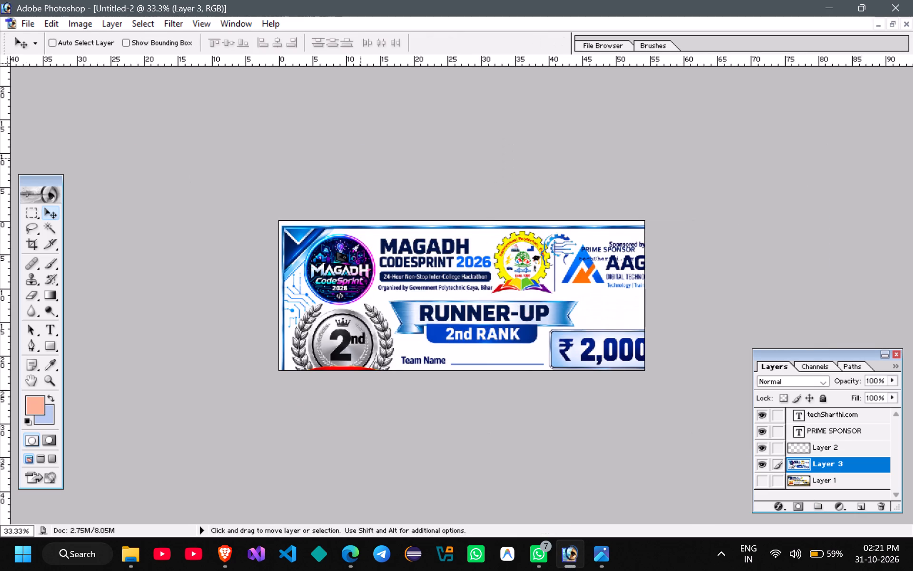
Create a new document with the offered settings and paste the runner-up cheque into it, filling the workspace with its window.
key(ctrl+n)
key(Return)
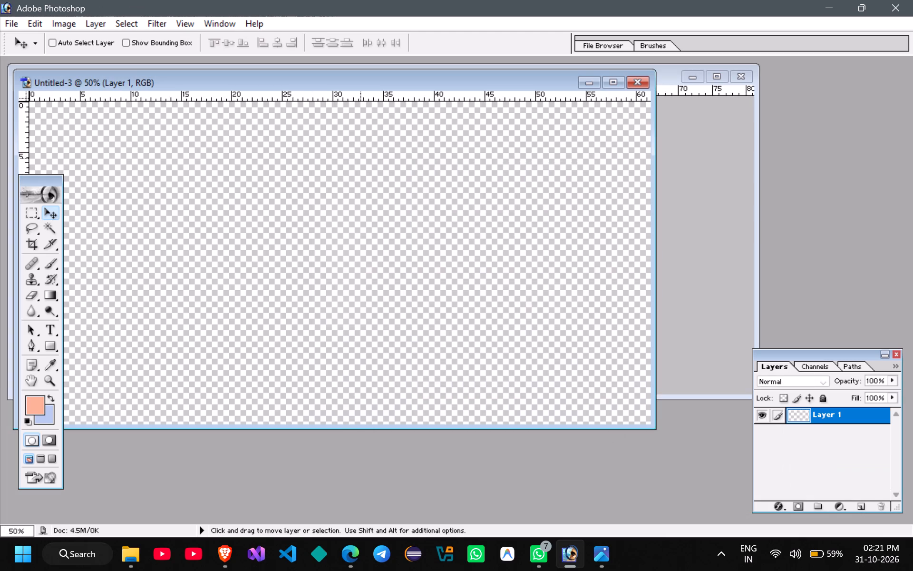
key(ctrl+v)
click(609, 87)
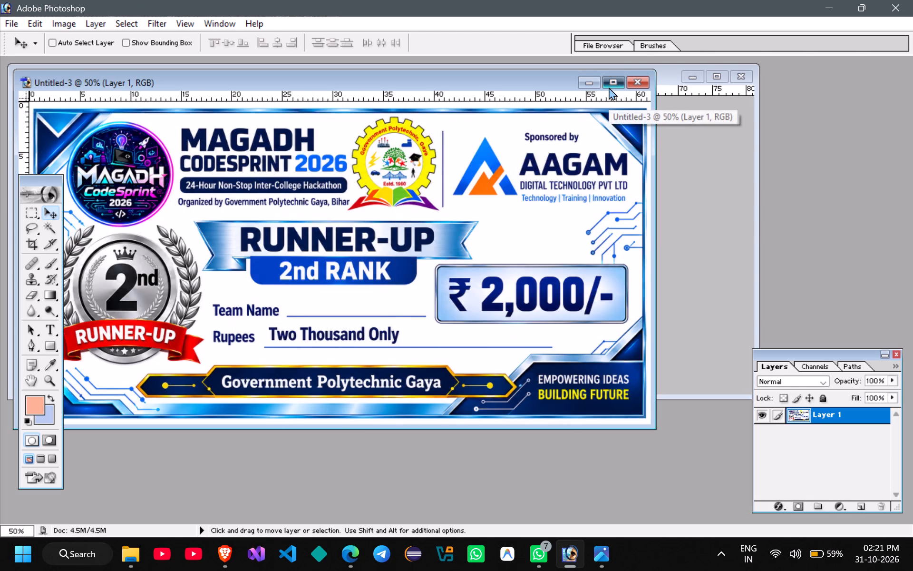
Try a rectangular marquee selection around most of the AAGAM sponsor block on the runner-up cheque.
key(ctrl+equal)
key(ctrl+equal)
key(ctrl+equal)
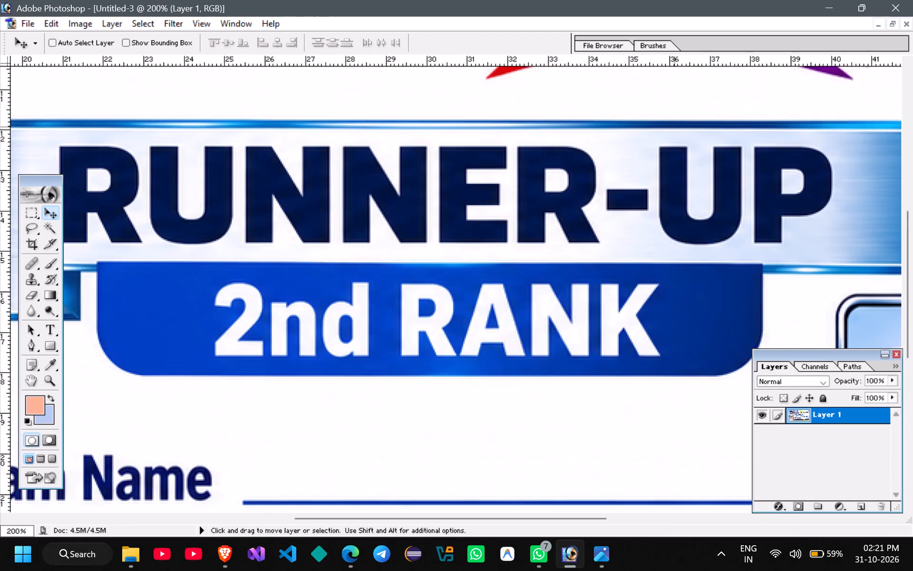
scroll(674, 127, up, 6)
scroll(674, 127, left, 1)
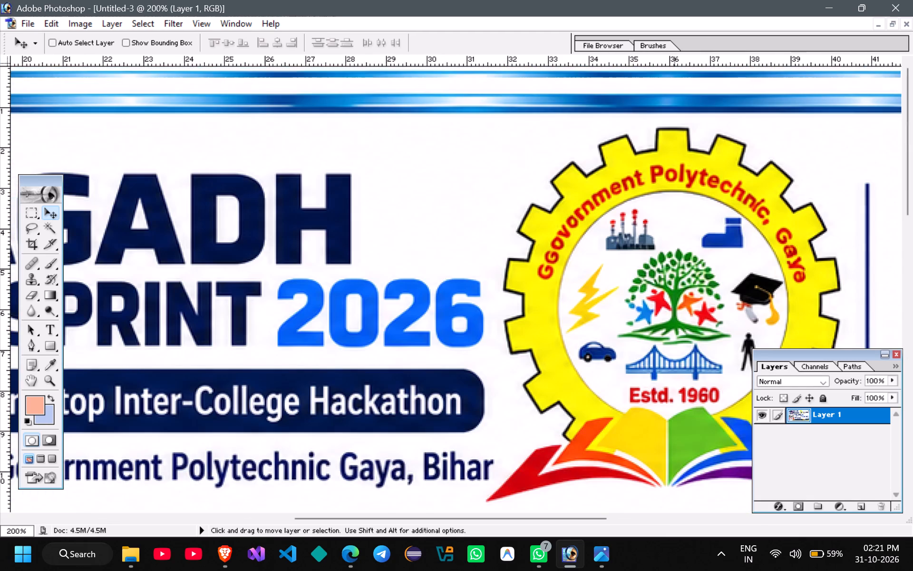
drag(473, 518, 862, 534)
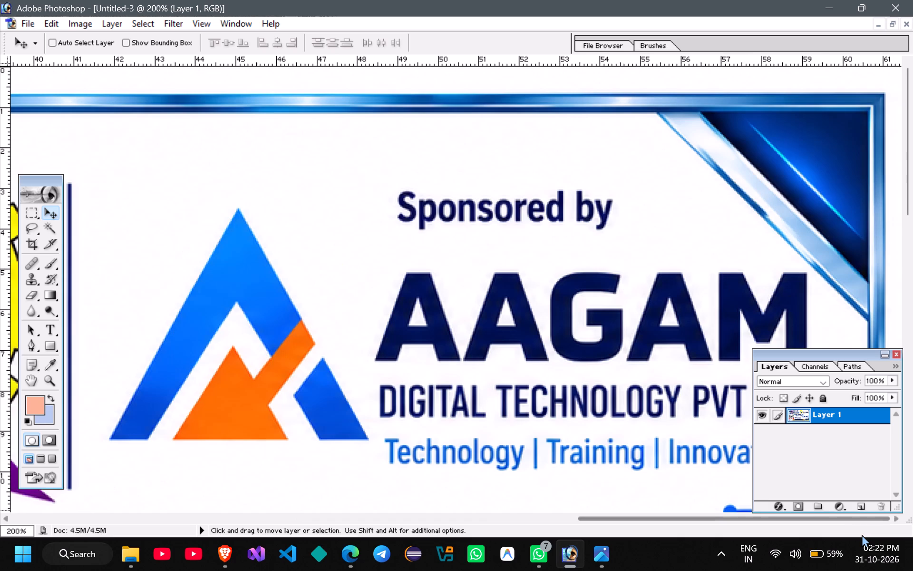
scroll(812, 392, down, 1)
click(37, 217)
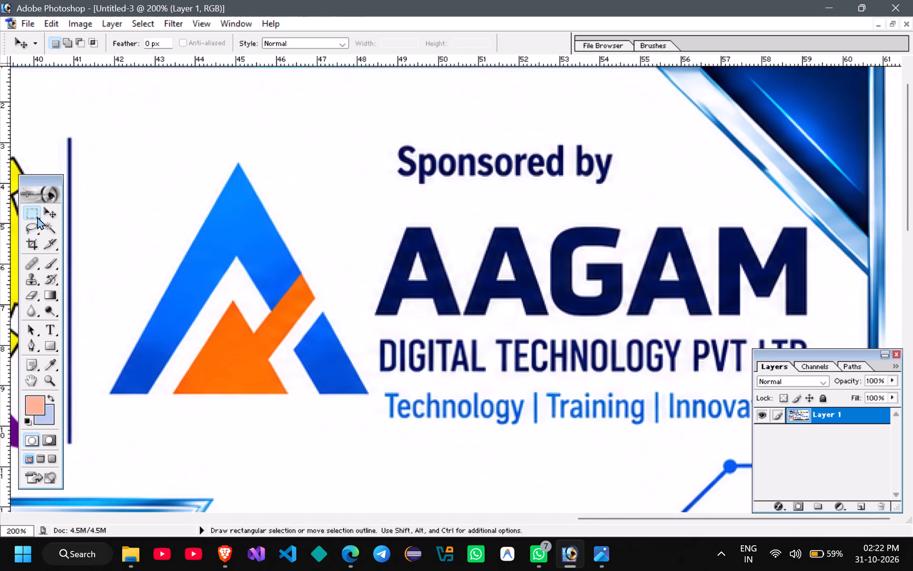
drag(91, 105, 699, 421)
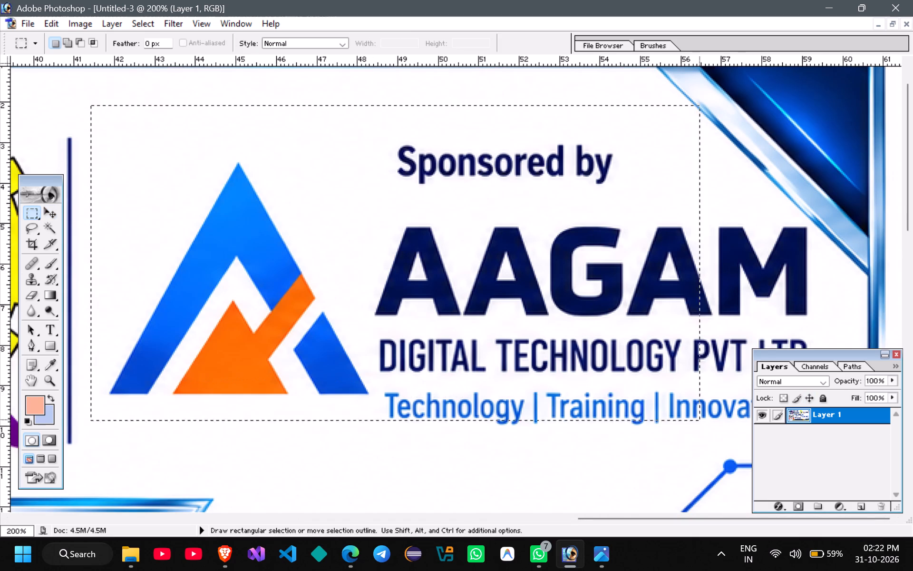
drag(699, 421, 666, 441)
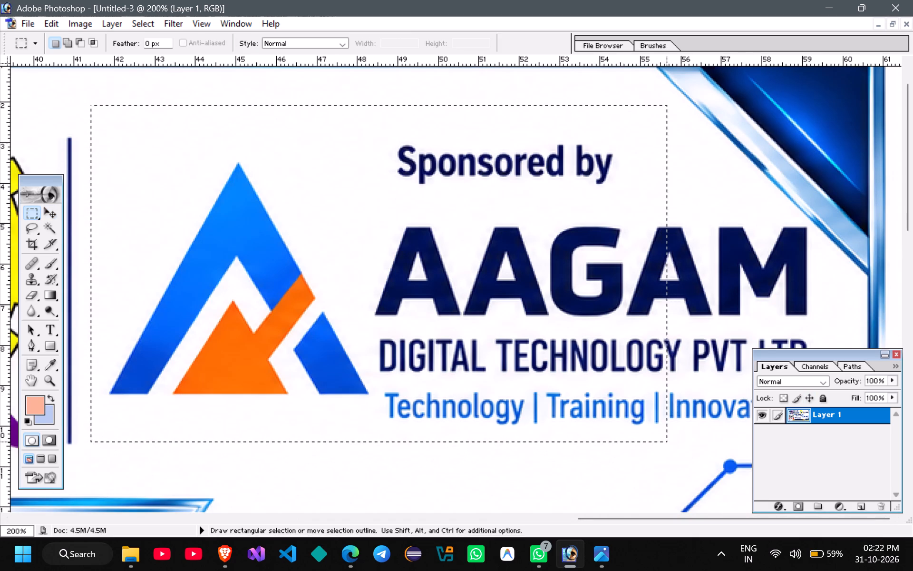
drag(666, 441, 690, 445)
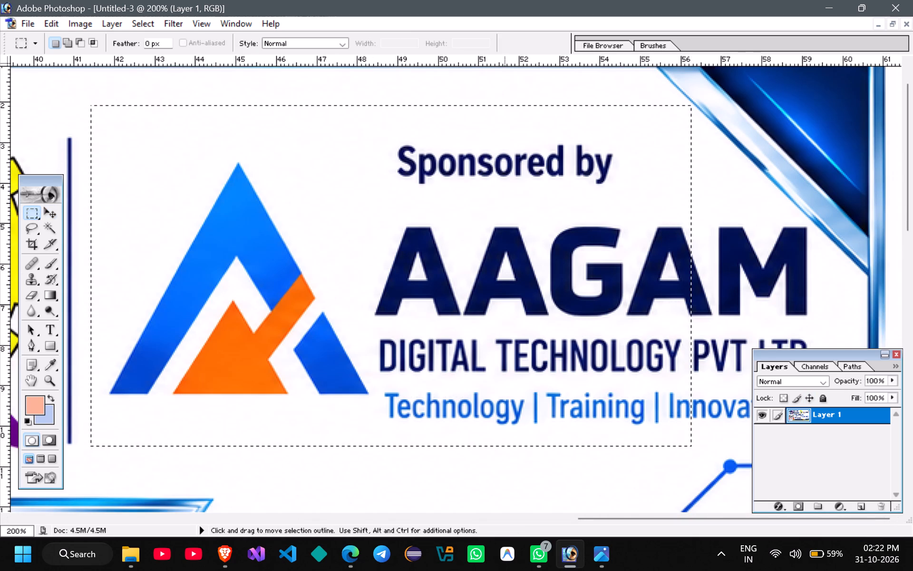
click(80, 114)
Select a small blank patch beside the vertical divider and stretch it with Free Transform over the AAGAM logo and most of the sponsor text.
drag(80, 114, 119, 184)
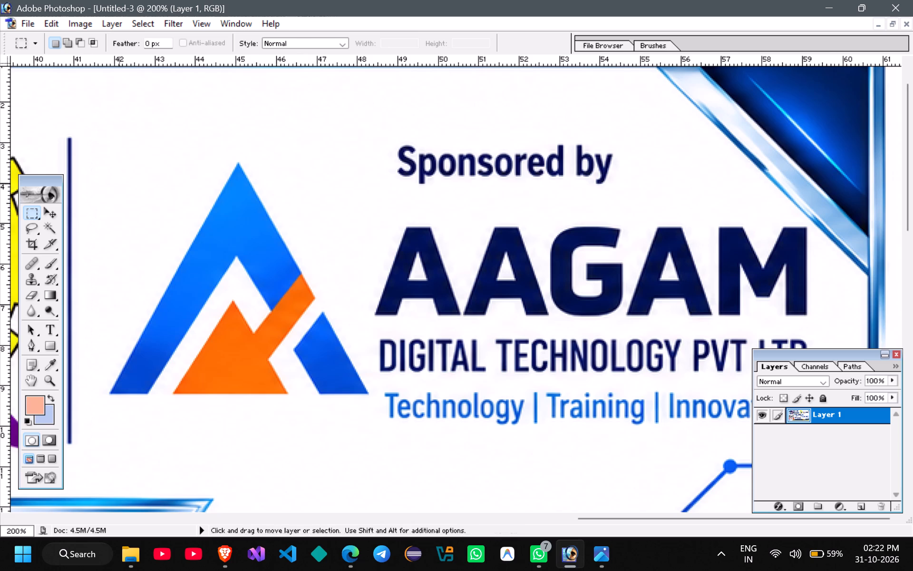
key(ctrl+t)
drag(126, 192, 348, 298)
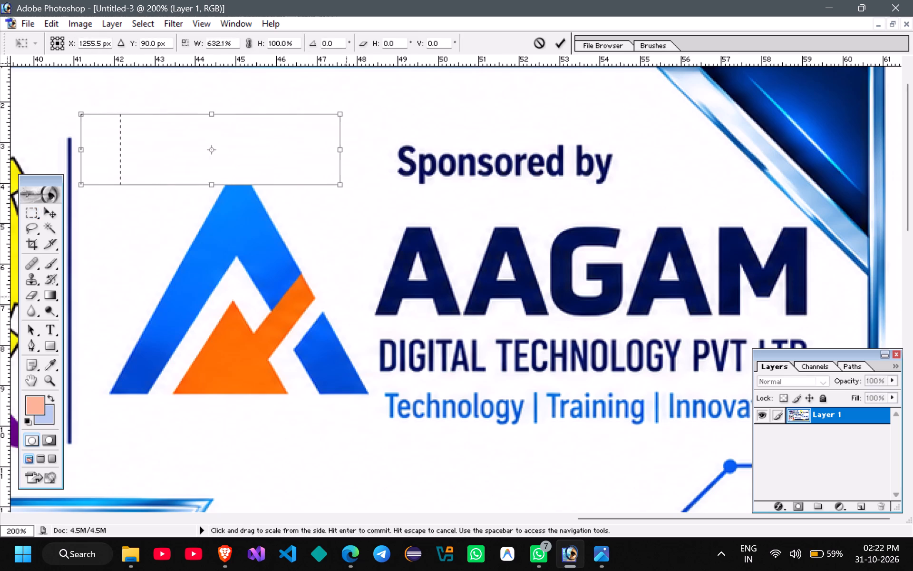
drag(348, 298, 710, 333)
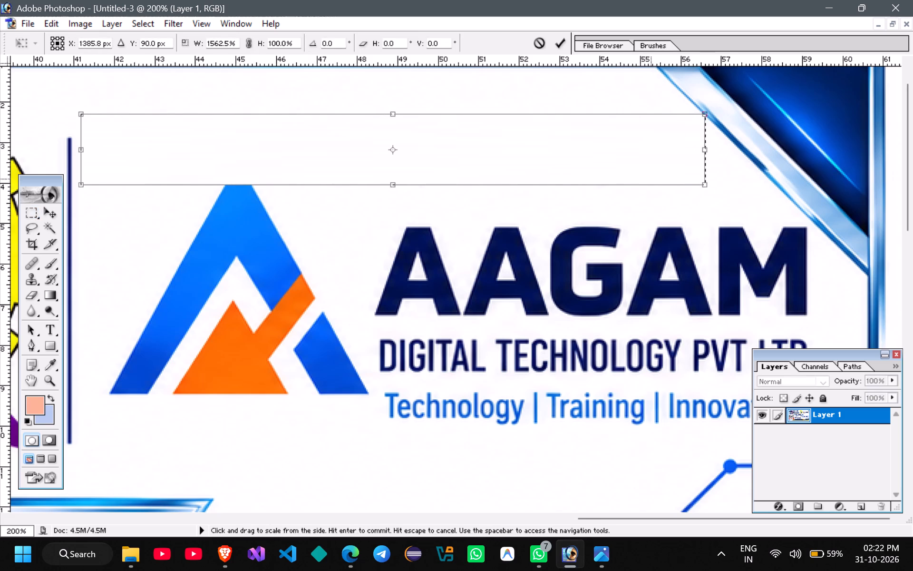
drag(650, 183, 645, 448)
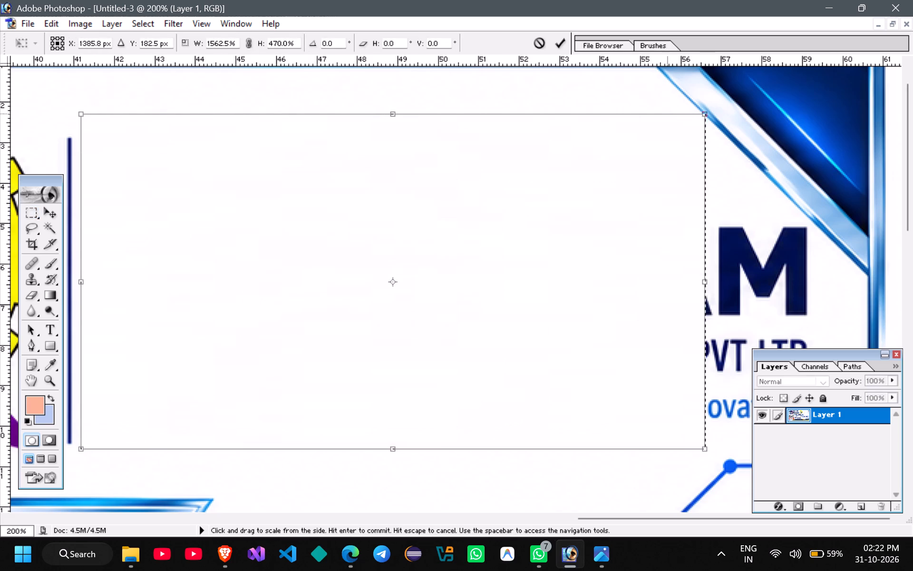
drag(667, 115, 667, 126)
key(Return)
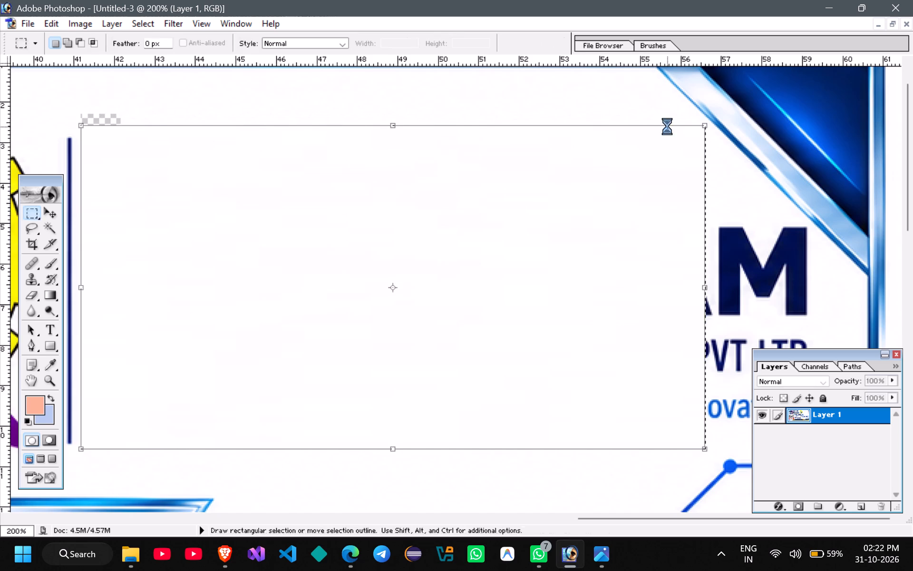
click(758, 207)
Cover the leftover "PVT LTD" and "ovation" sponsor text with blank background sampled beside it, using the Clone Stamp.
scroll(758, 207, down, 1)
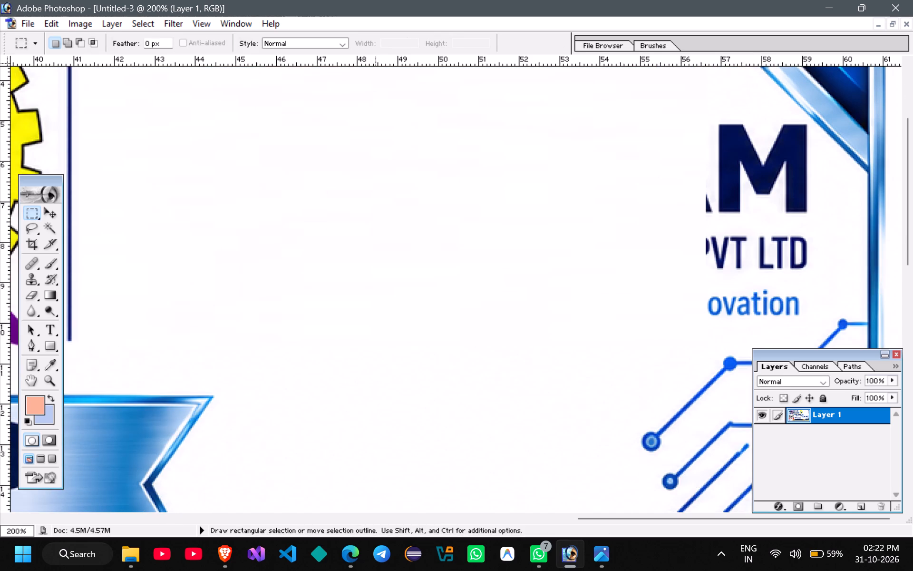
click(34, 276)
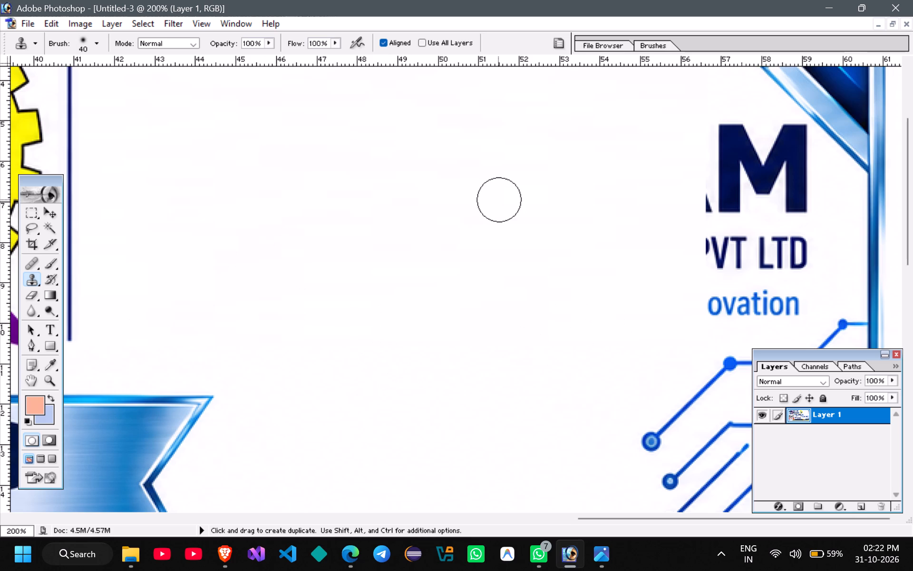
ctrl+right_click(498, 199)
ctrl+drag(524, 201, 529, 212)
ctrl+click(529, 212)
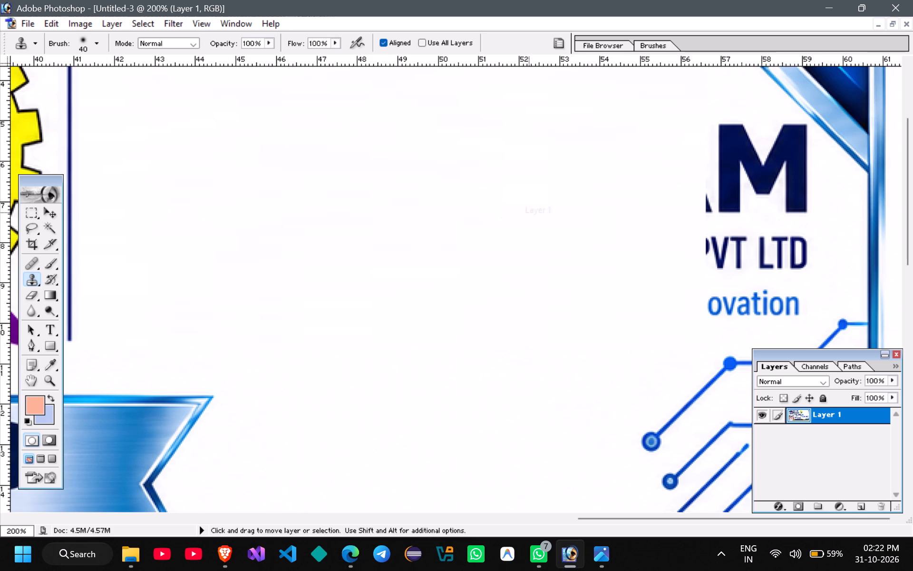
alt+click(435, 241)
drag(743, 190, 692, 209)
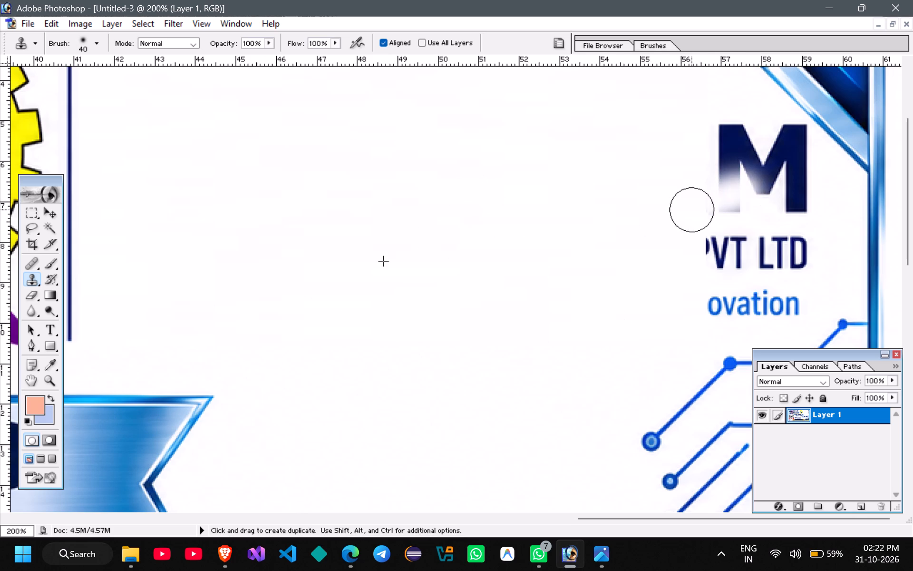
drag(692, 209, 787, 262)
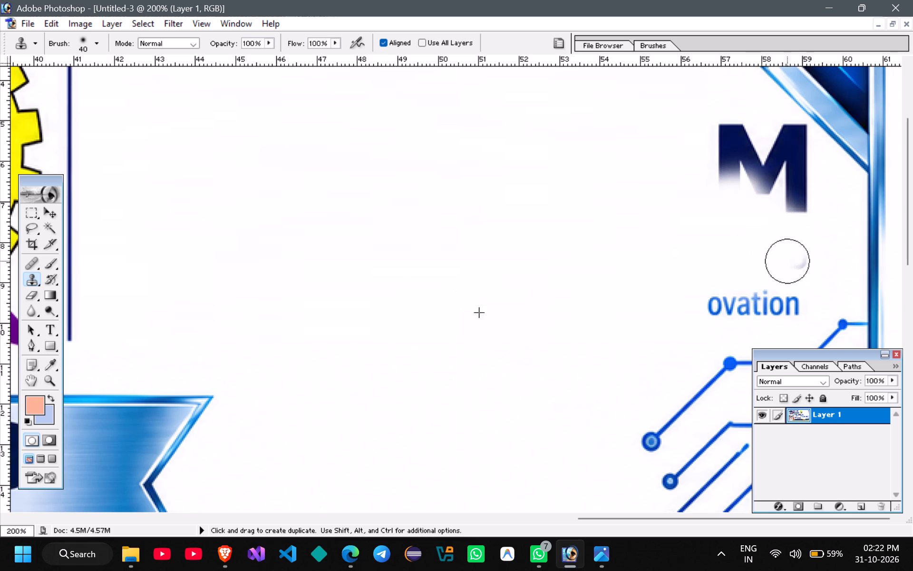
drag(787, 262, 768, 299)
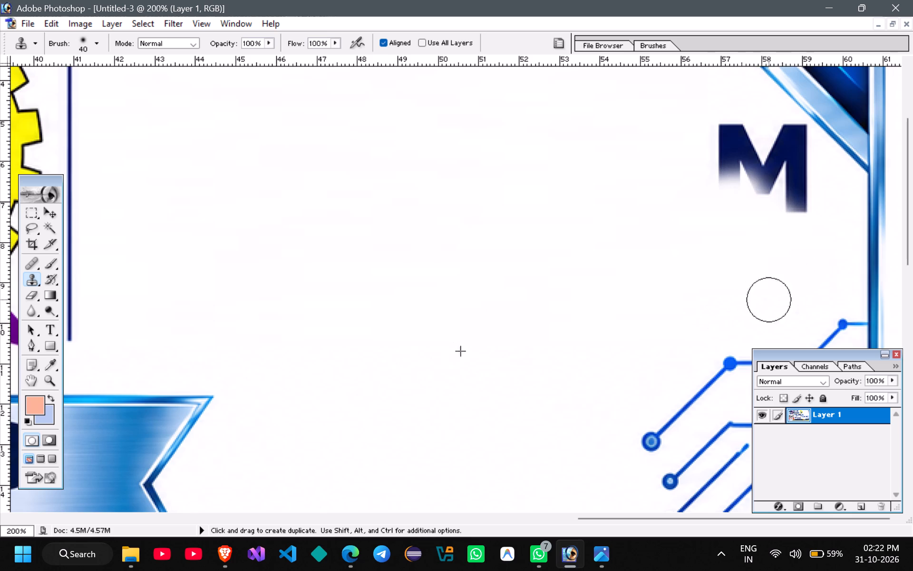
Clone blank background over the remaining letter M of the AAGAM name below the cheque's blue corner decoration.
drag(768, 299, 738, 164)
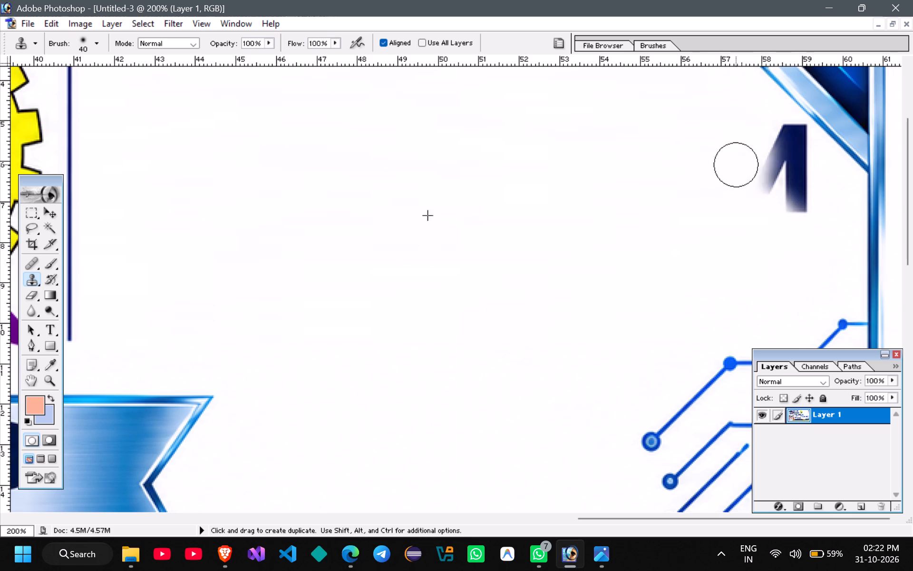
drag(738, 164, 789, 172)
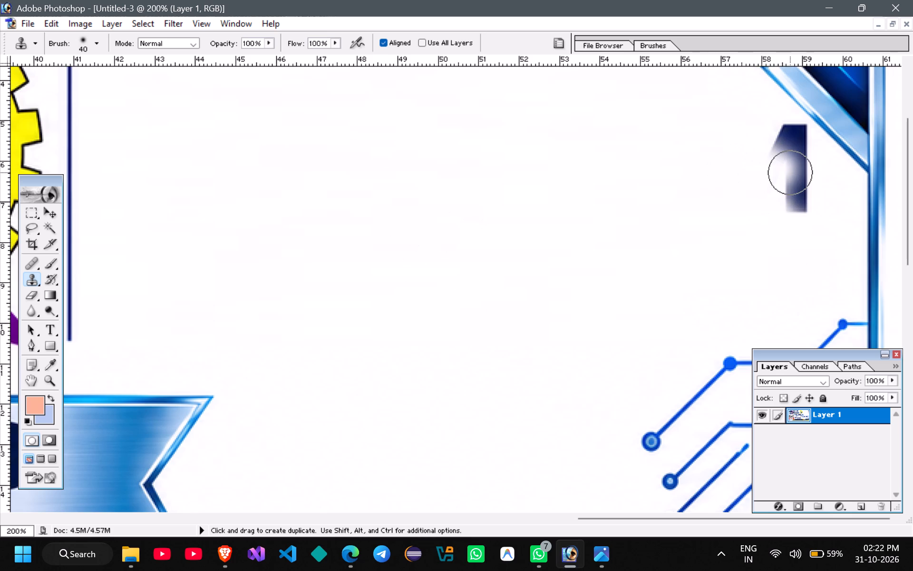
drag(768, 162, 787, 131)
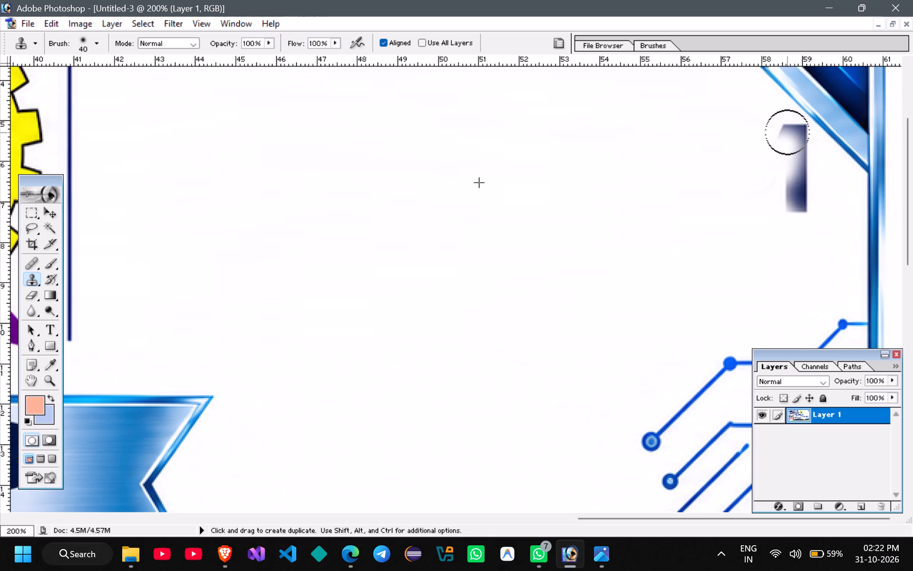
drag(787, 131, 803, 189)
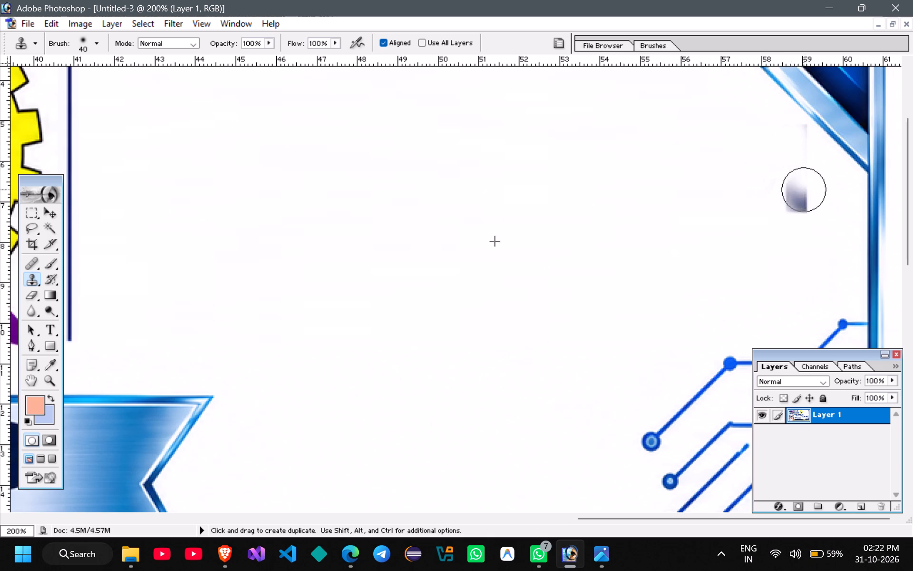
drag(803, 189, 791, 132)
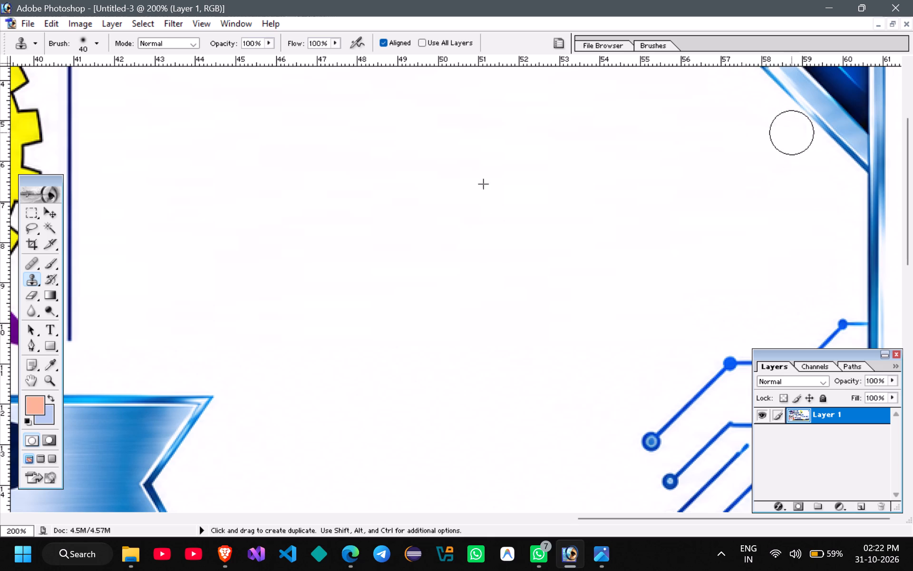
drag(791, 132, 818, 169)
key(ctrl+minus)
key(ctrl+minus)
key(ctrl+minus)
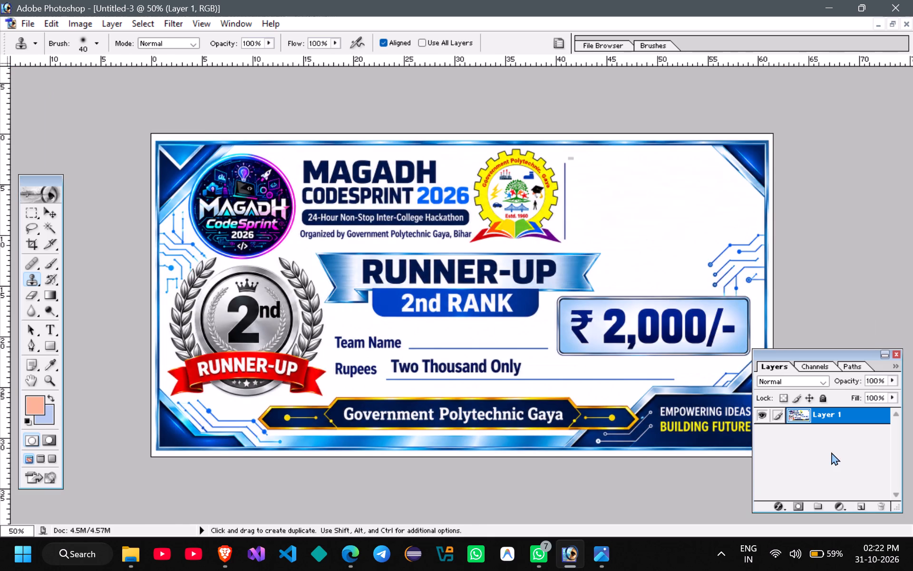
Set the runner-up document aside as a floating window and undo the runner-up cheque pasted into the winner cheque document.
click(891, 23)
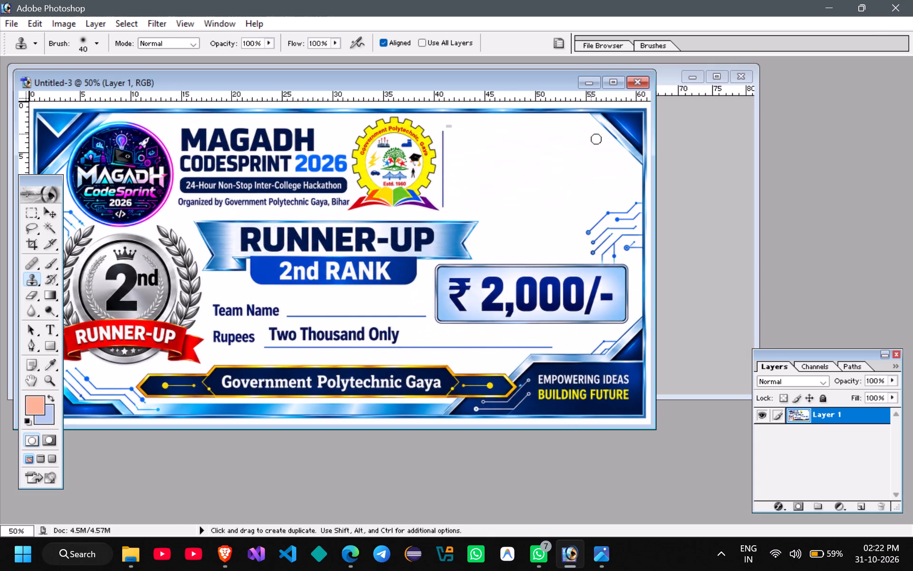
drag(495, 78, 793, 114)
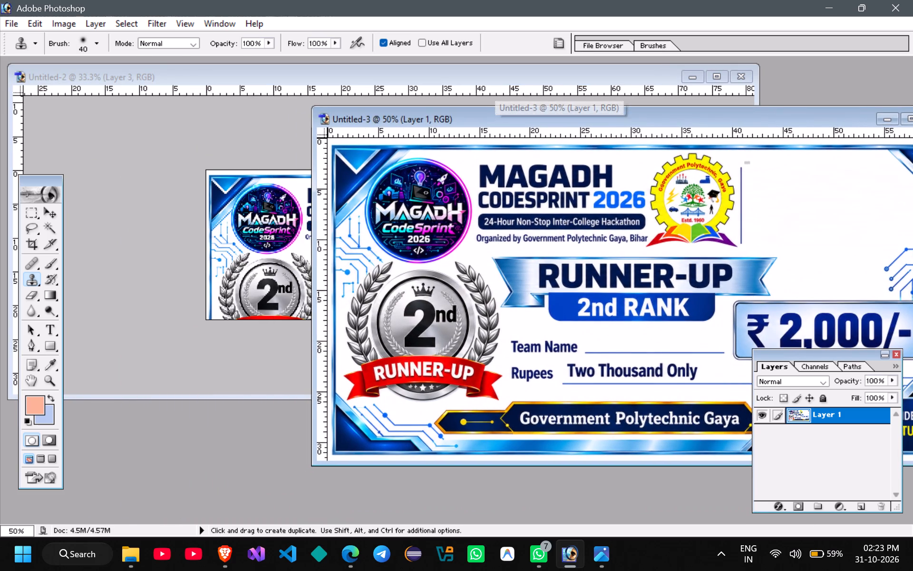
ctrl+click(264, 251)
key(ctrl+alt+z)
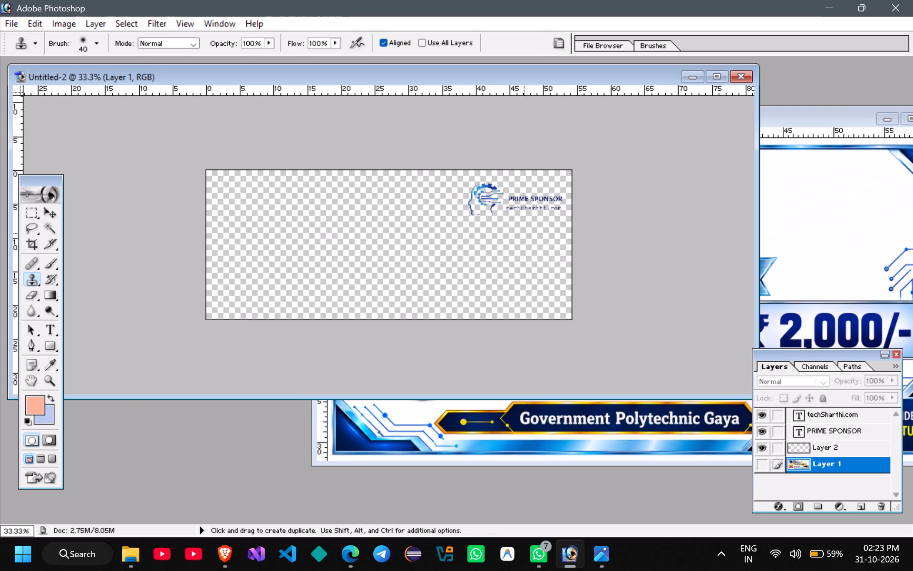
click(481, 187)
key(space)
Merge the visible TechSharthi logo, PRIME SPONSOR and techSharthi.com layers in the winner document, leaving hidden Layer 1 separate.
click(831, 434)
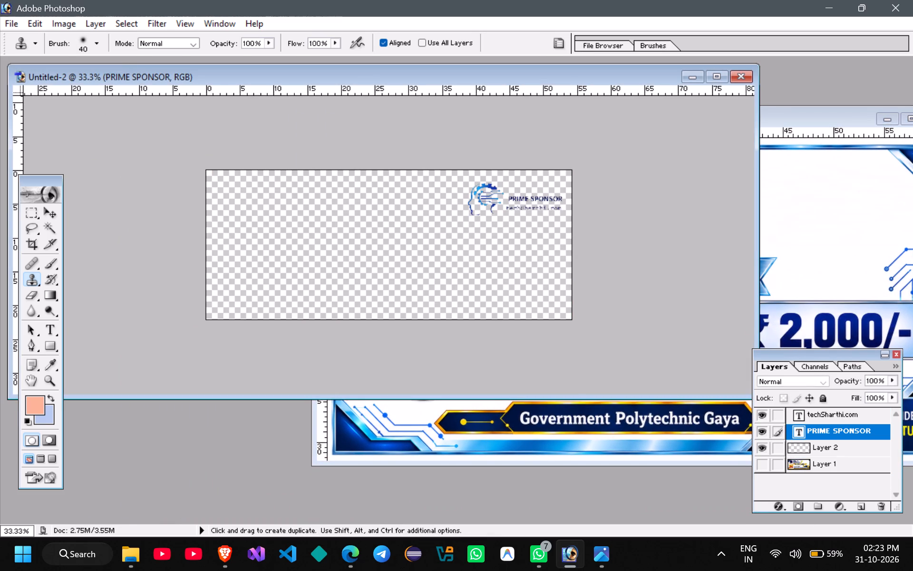
click(33, 221)
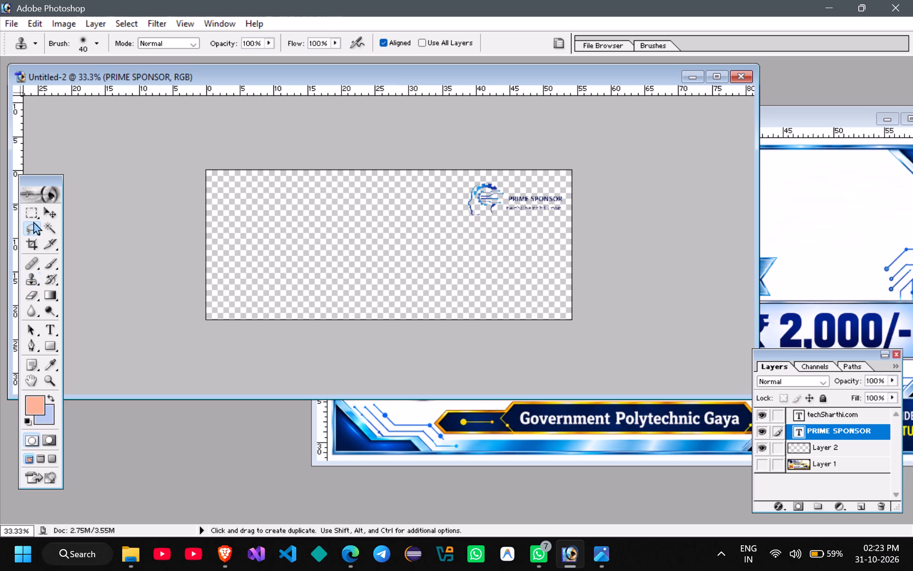
click(33, 217)
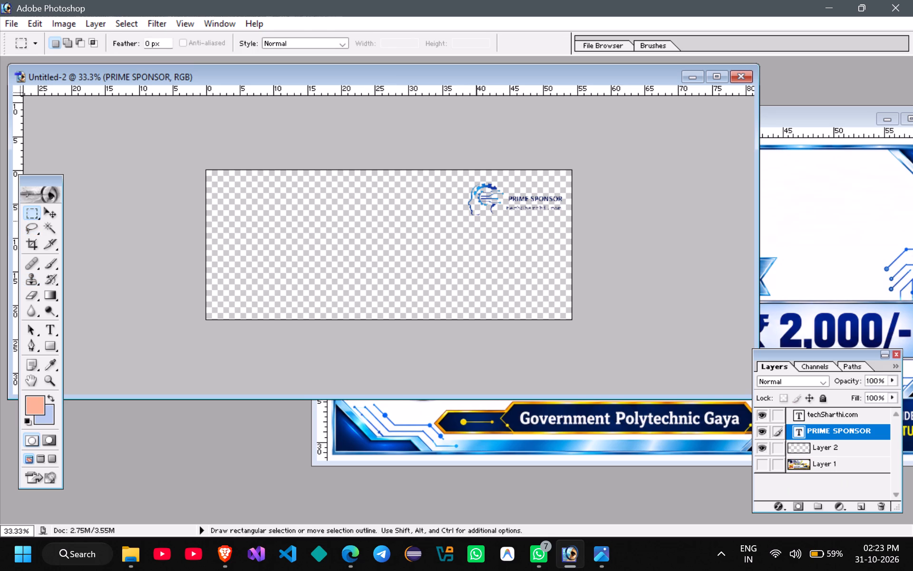
click(435, 180)
key(ctrl+shift+e)
Copy the merged TechSharthi sponsor block with a rectangular selection and paste it into the runner-up document, bringing the full cheque into view.
drag(439, 170, 573, 219)
key(ctrl+c)
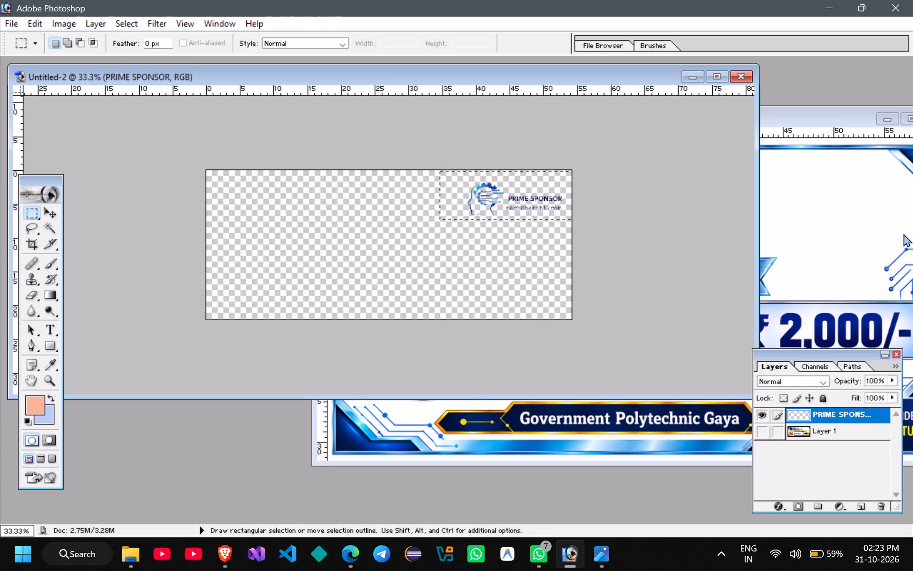
click(903, 234)
key(ctrl+v)
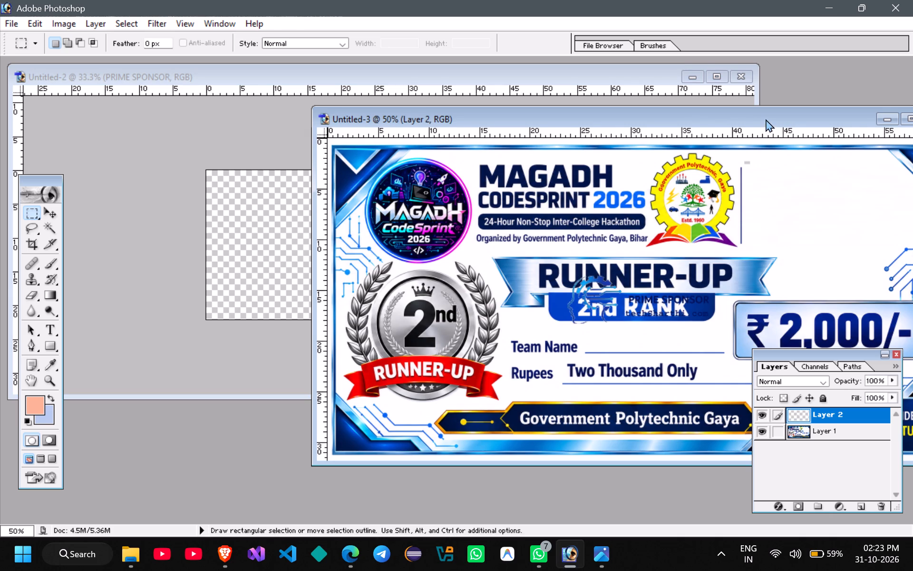
drag(766, 119, 586, 97)
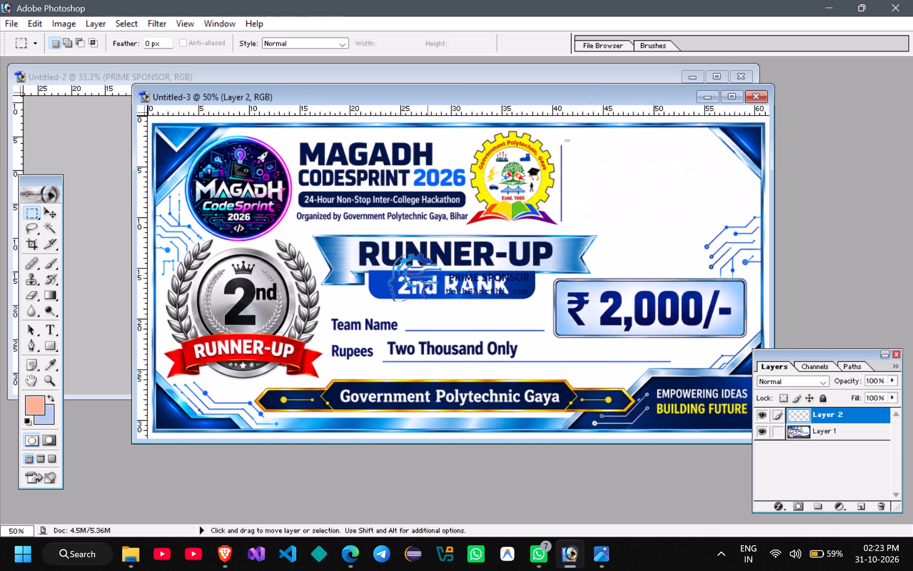
Move the pasted TechSharthi sponsor block into the blank area beside the Government Polytechnic emblem's divider line and enlarge it to fill the space.
ctrl+drag(427, 265, 618, 158)
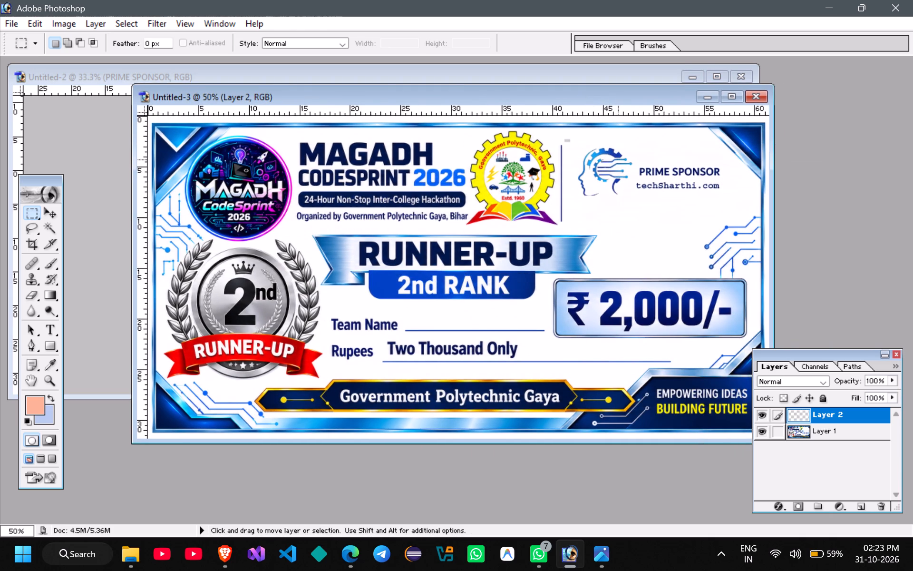
ctrl+drag(618, 158, 618, 158)
key(ctrl+t)
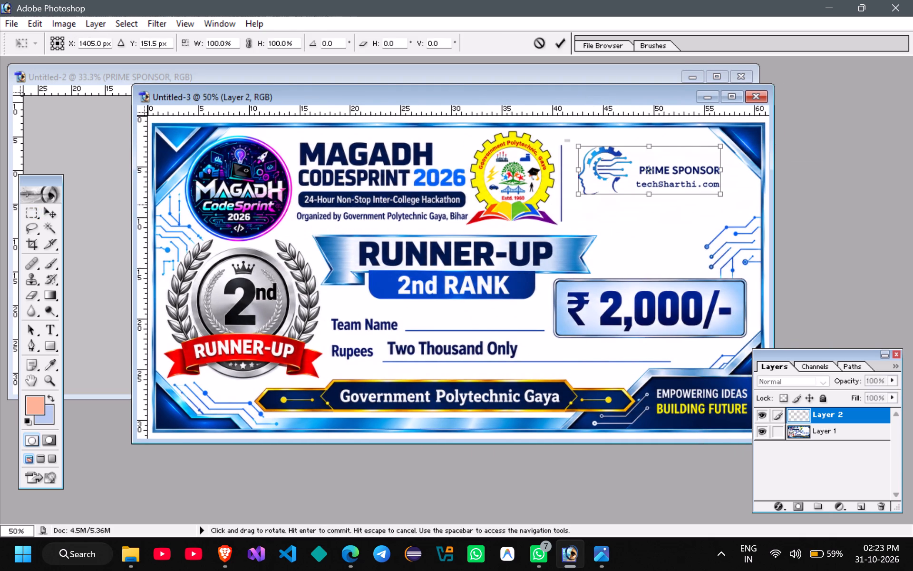
drag(722, 197, 742, 199)
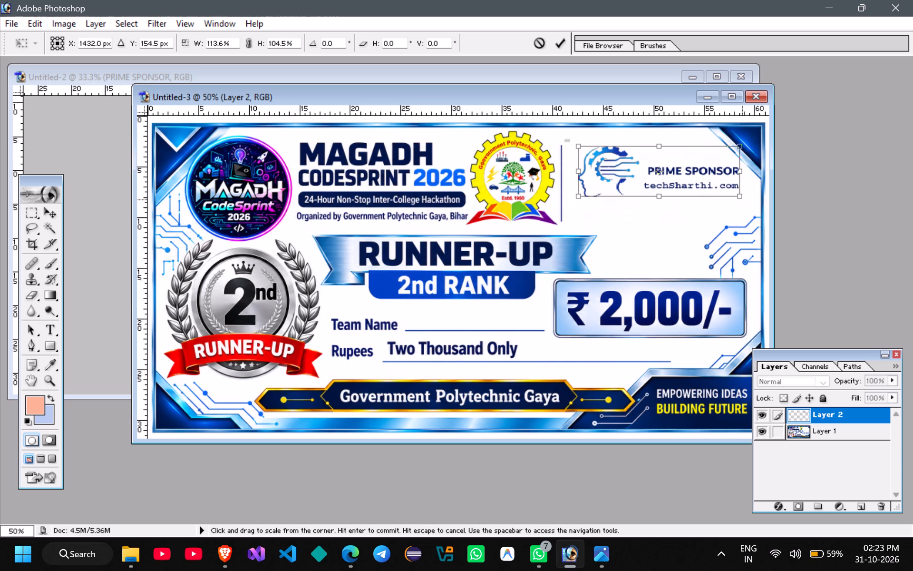
drag(612, 199, 614, 208)
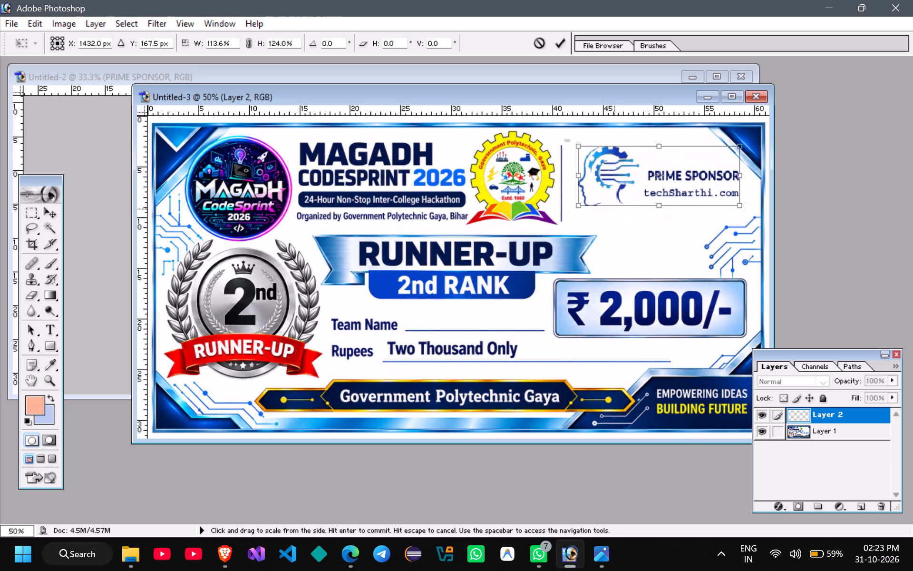
drag(614, 208, 615, 211)
drag(583, 173, 573, 177)
key(Return)
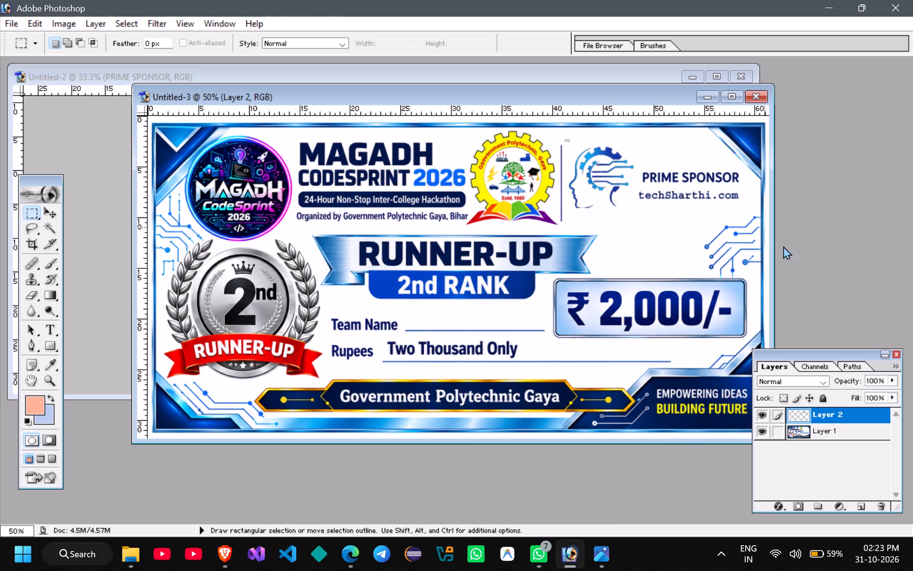
Save the runner-up cheque as a JPEG copy named che12 in the mcs material folder.
key(ctrl+shift+s)
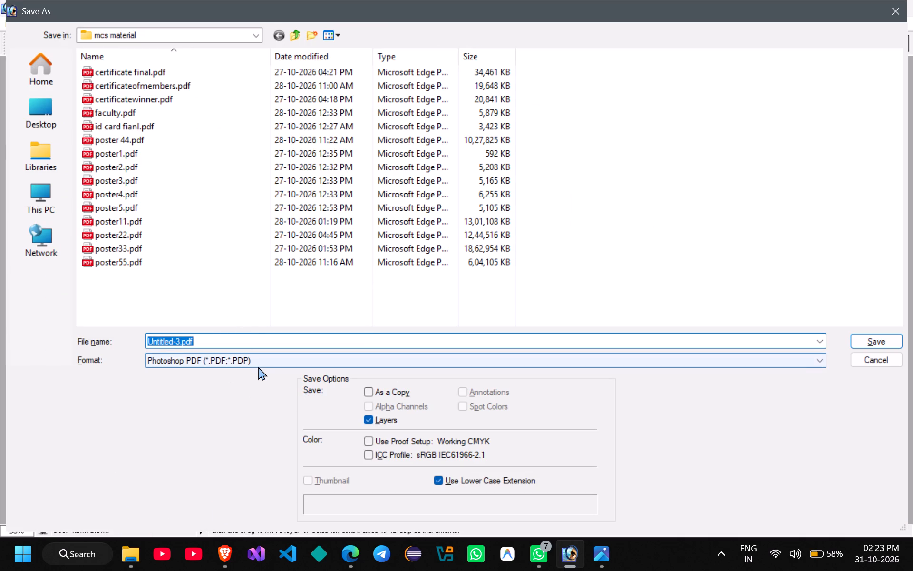
click(258, 364)
click(240, 426)
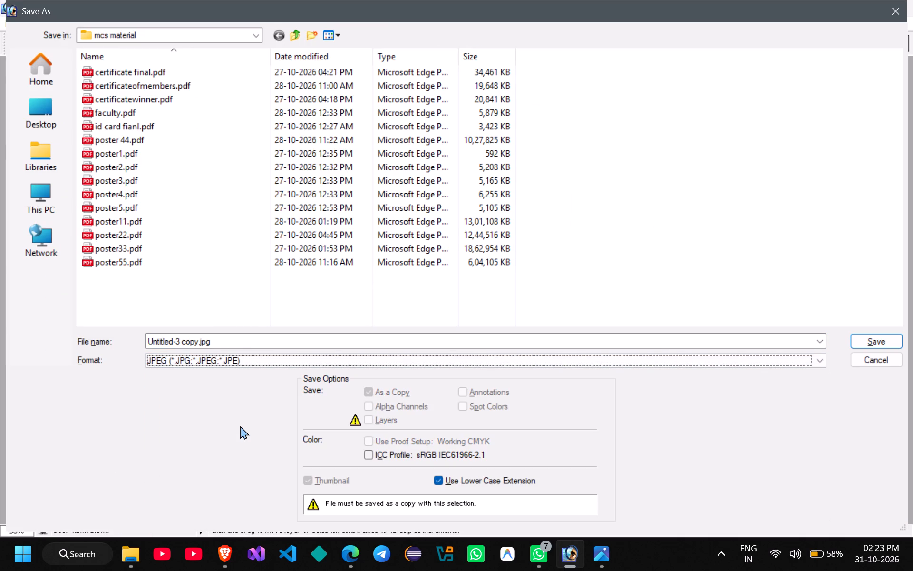
click(259, 345)
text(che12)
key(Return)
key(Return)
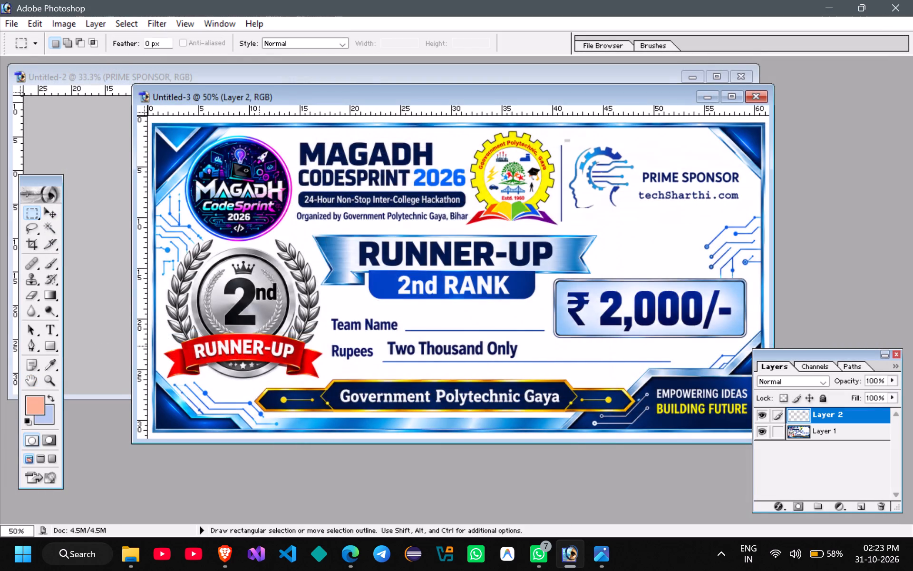